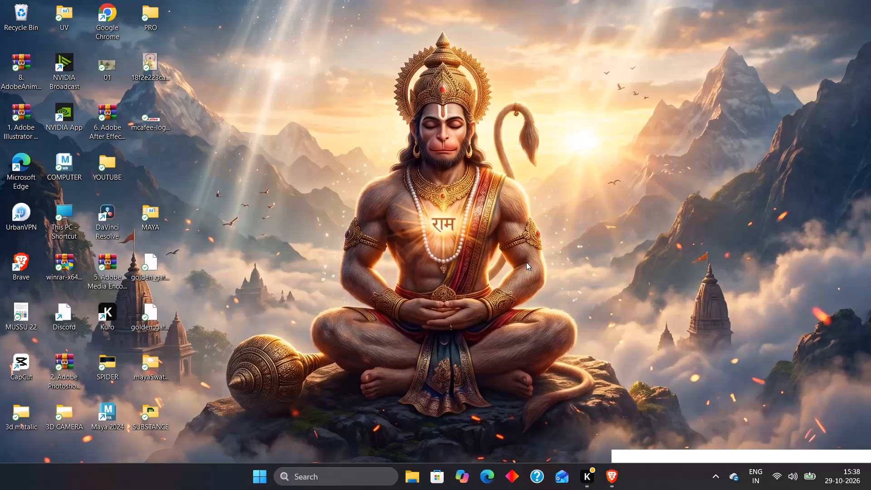
Launch DaVinci Resolve from the desktop.
double_click(113, 213)
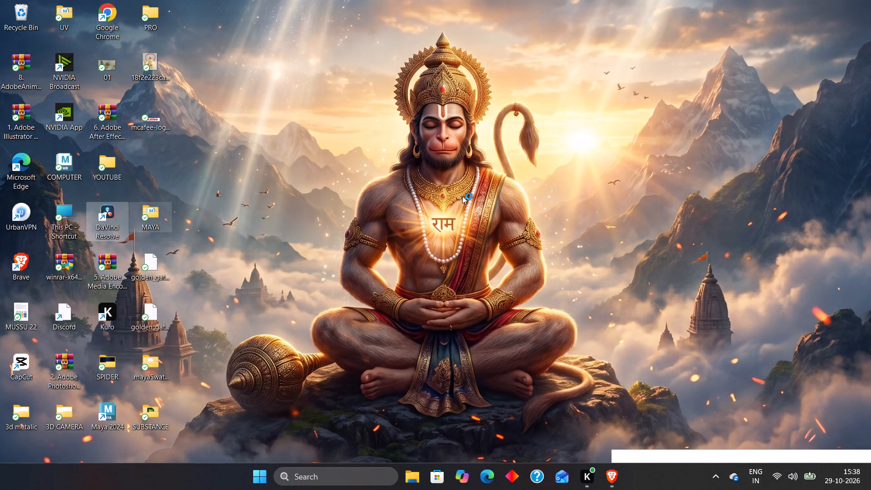
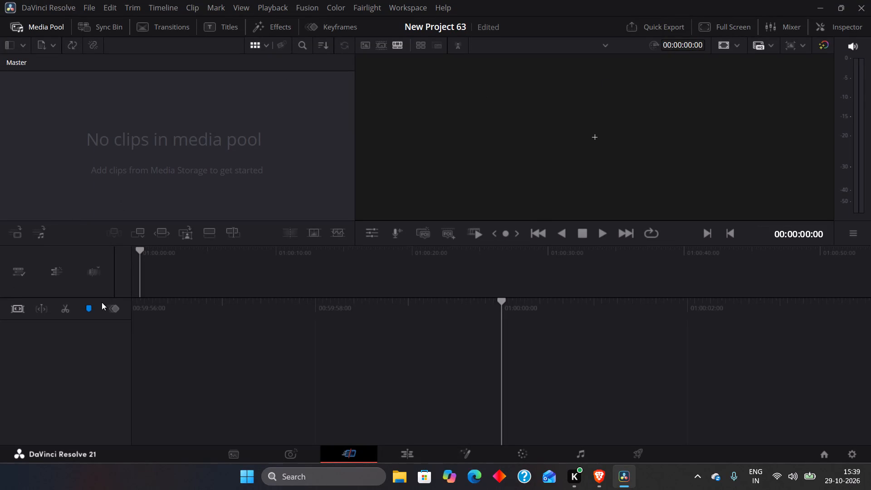
Import today's AQMxnv clip and the song "Sau Tarah Ke Dishoom 128 Kbps" from Downloads into the media pool.
right_click(113, 131)
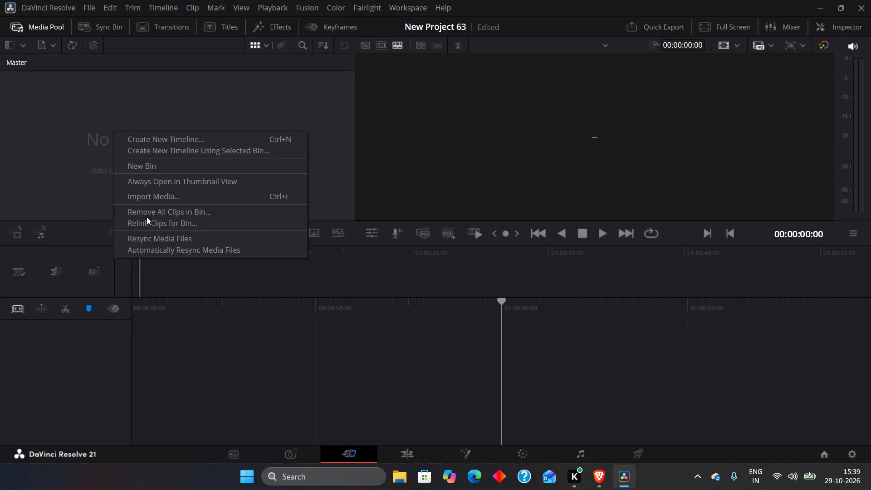
left_click(151, 196)
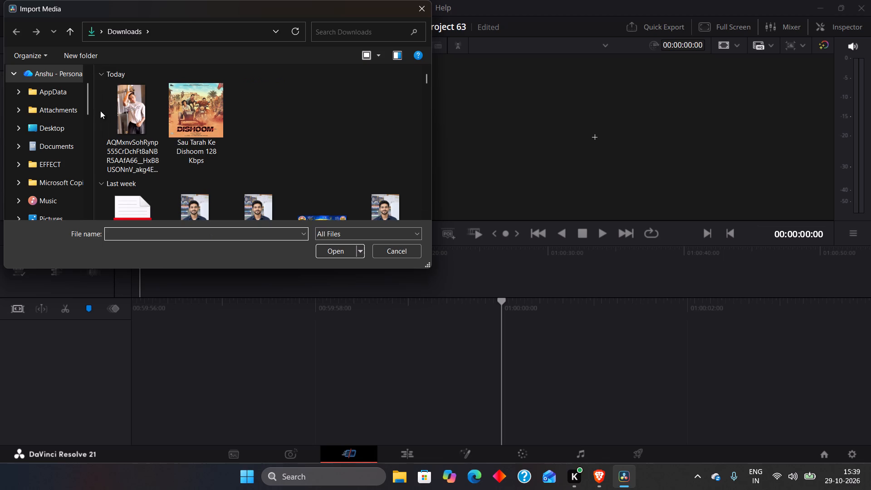
left_click(127, 107)
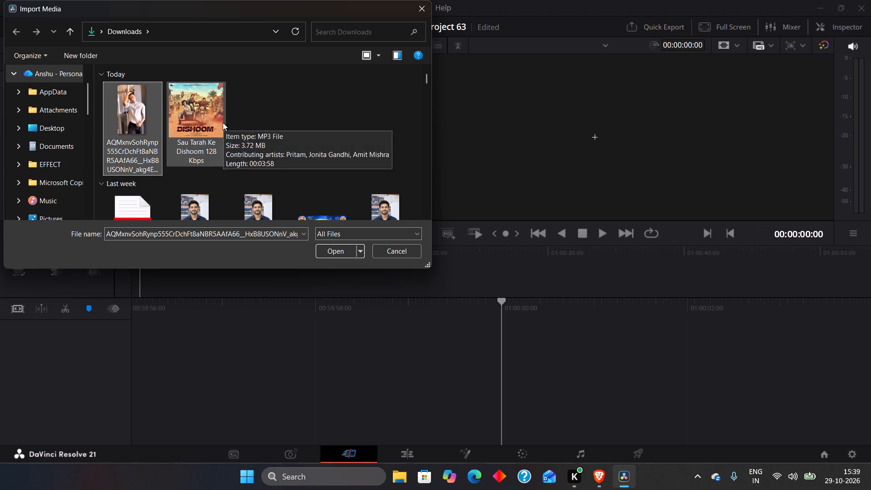
left_click(214, 109, "shift")
left_click(331, 247)
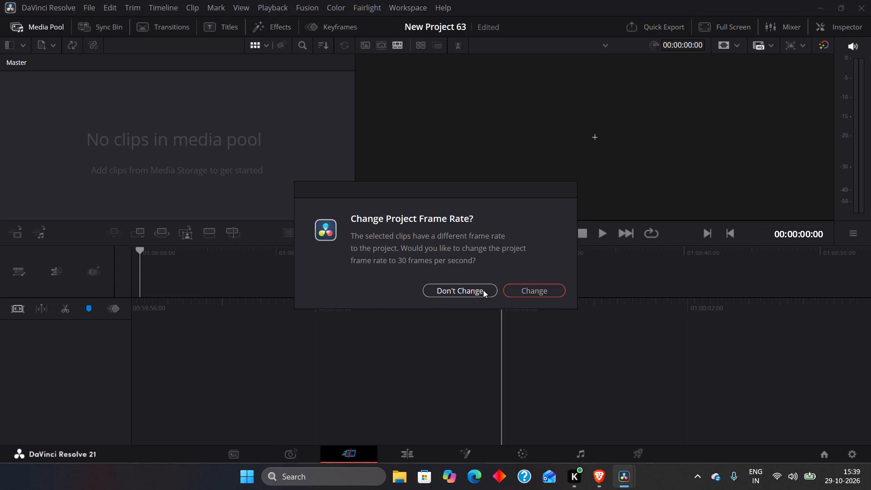
Keep the project's existing frame rate instead of switching it to 30 frames per second.
left_click(483, 290)
Import the four WhatsApp videos dated 2026-10-19 (2.14.22 PM (1), 2.14.22 PM, 2.14.10 PM and 2.14.03 PM) from Downloads into the media pool.
right_click(175, 132)
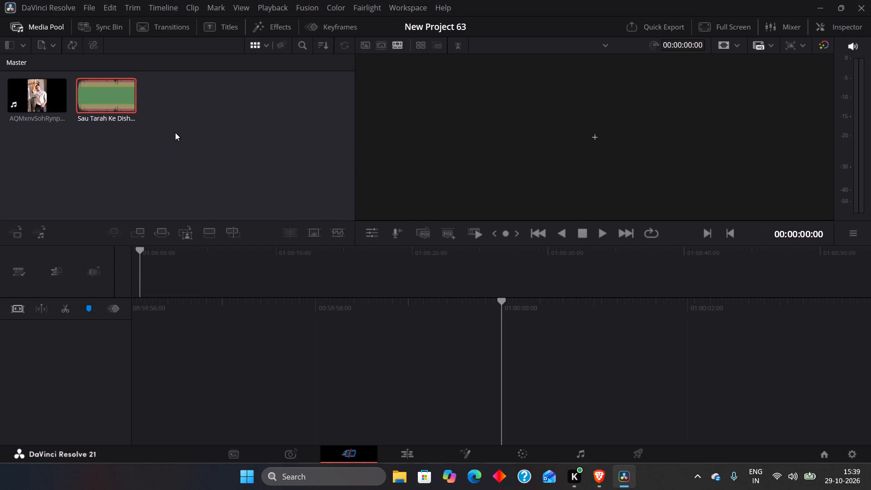
left_click(220, 216)
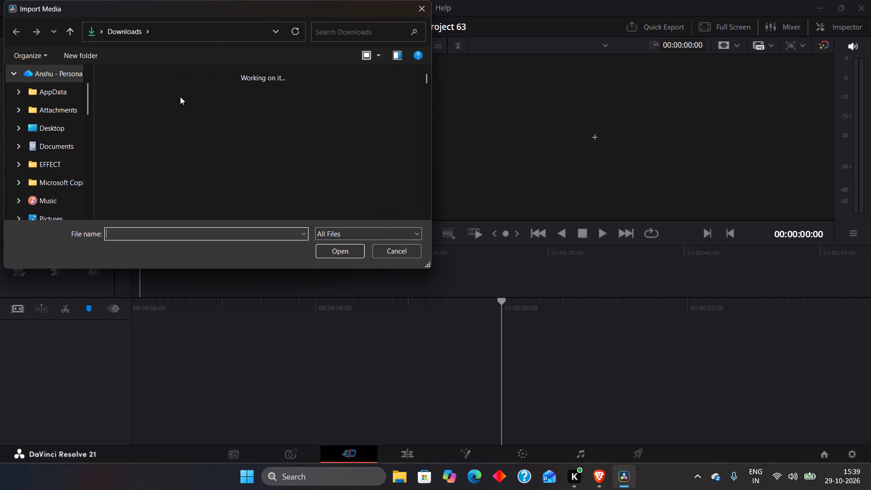
scroll(262, 163, "down", 3)
left_click(331, 87)
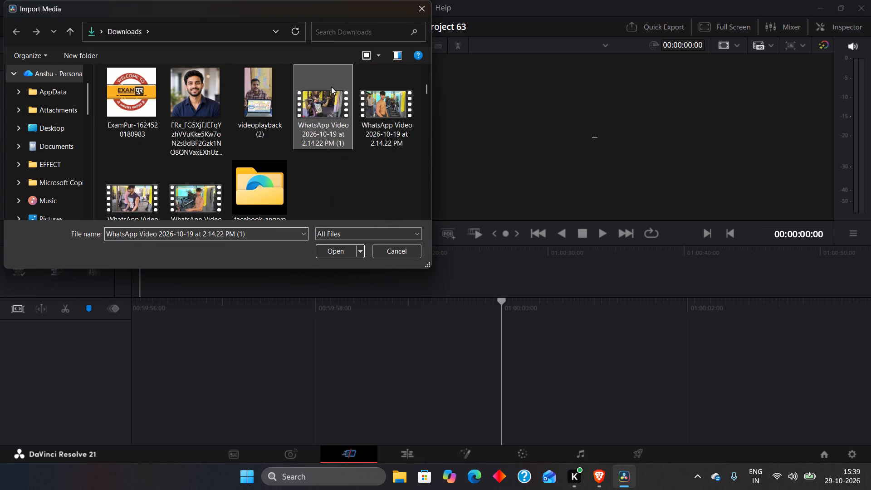
left_click(402, 86, "shift")
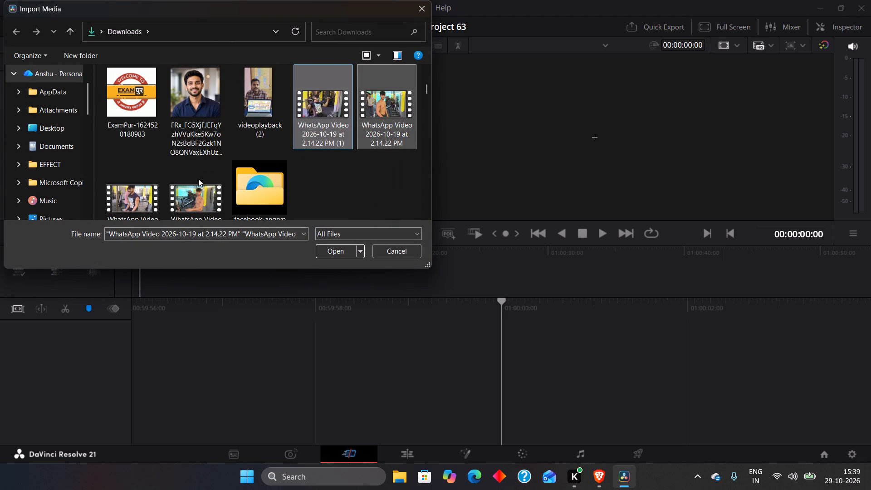
left_click(147, 188, "shift")
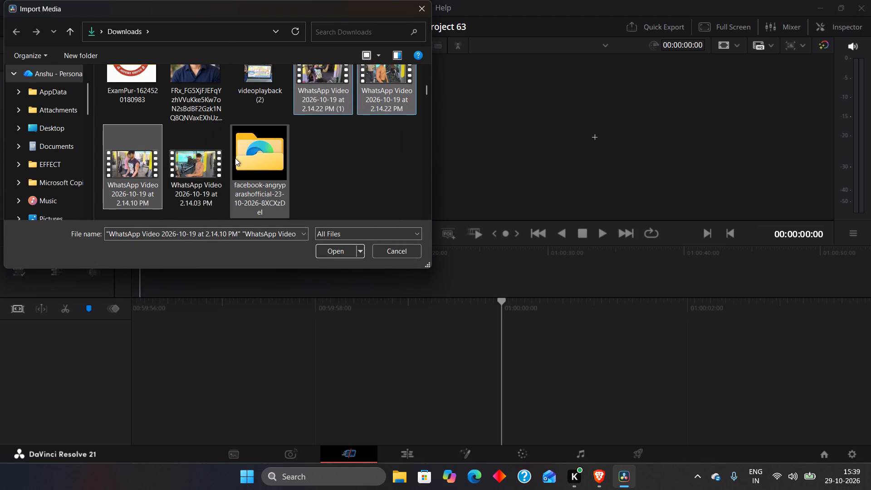
left_click(185, 167, "shift")
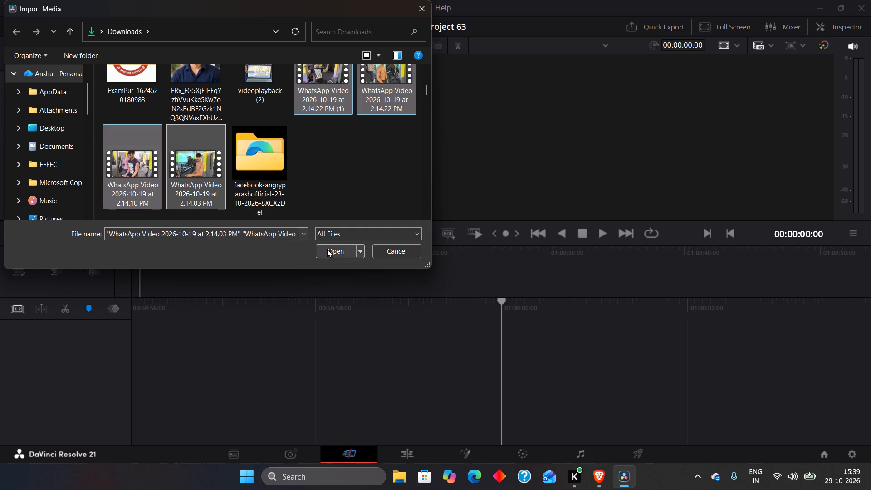
left_click(327, 249)
left_click(160, 165)
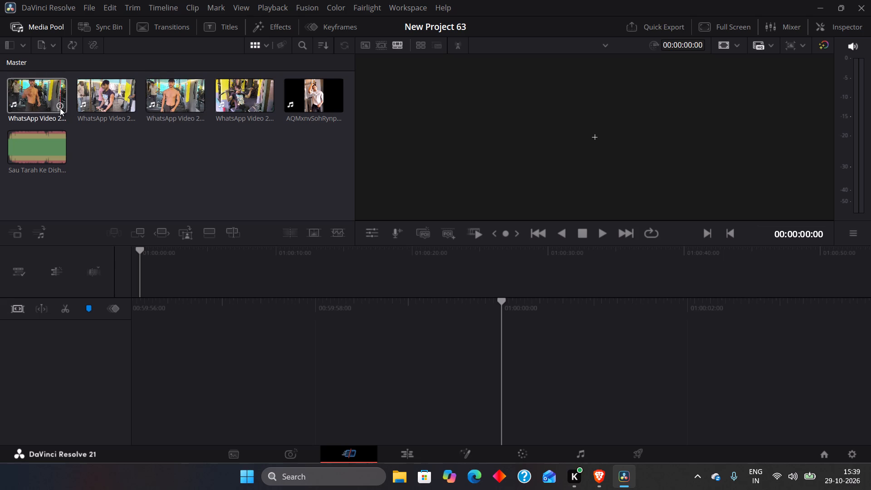
Place the first WhatsApp video in the media pool on the empty timeline.
left_click(72, 104)
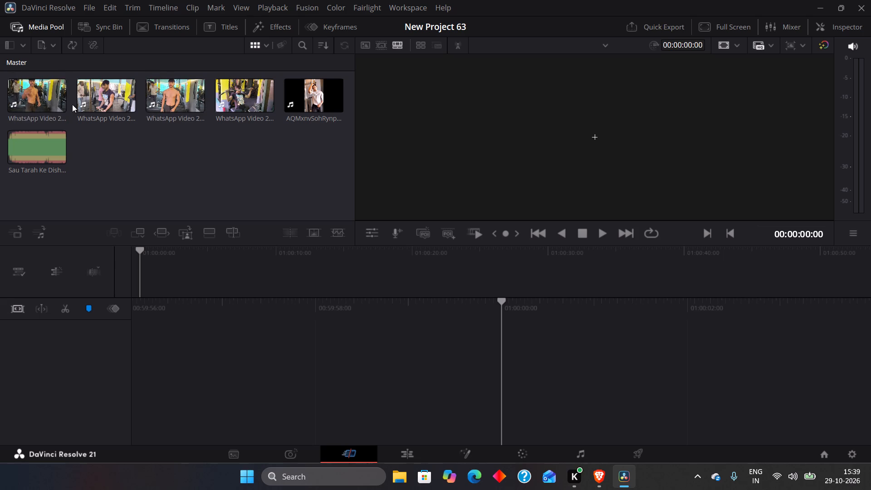
left_click(29, 104)
left_click_drag(31, 95, 336, 349)
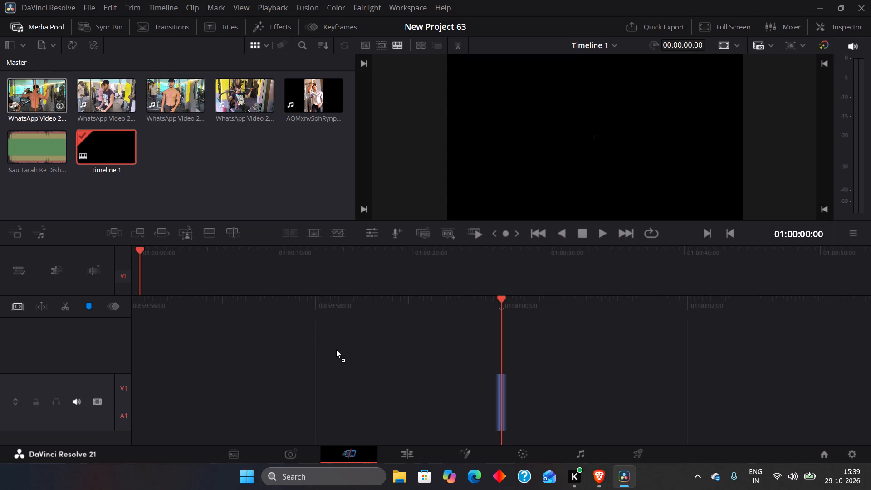
left_click_drag(336, 349, 336, 348)
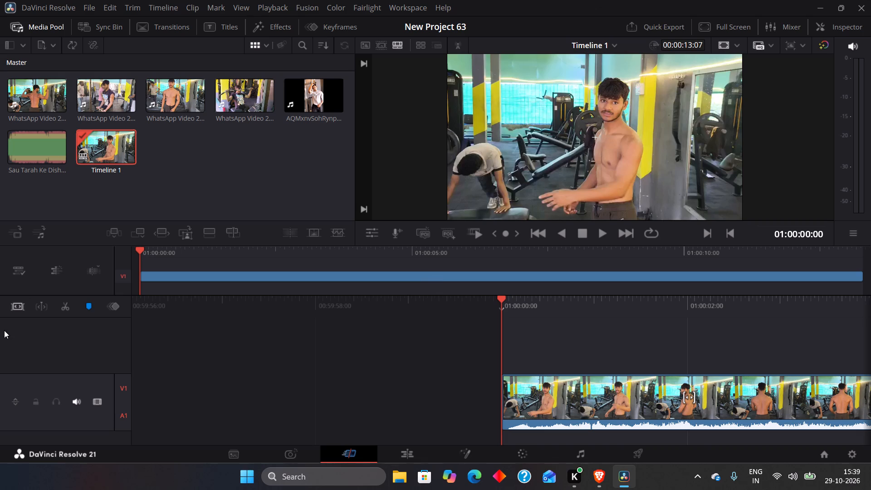
Scrub through the gym clip on the timeline from its start to its end to review the footage.
left_click_drag(505, 299, 412, 309)
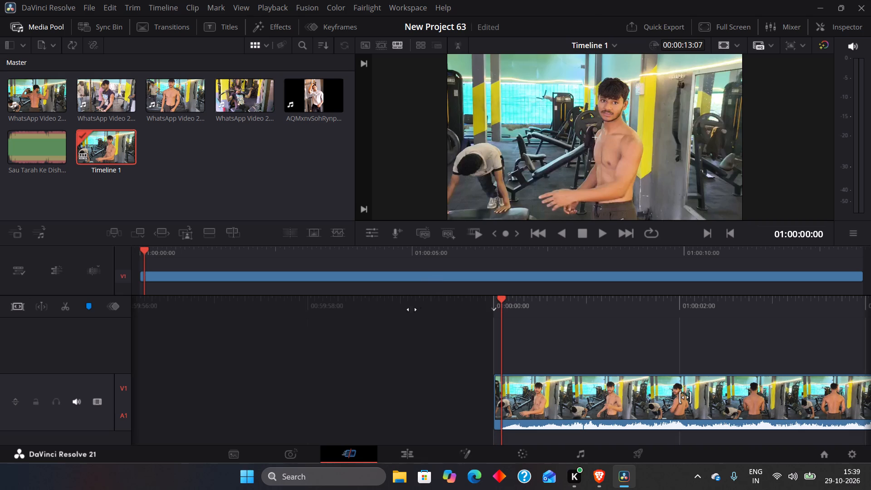
left_click_drag(412, 309, 144, 309)
left_click_drag(504, 299, 395, 303)
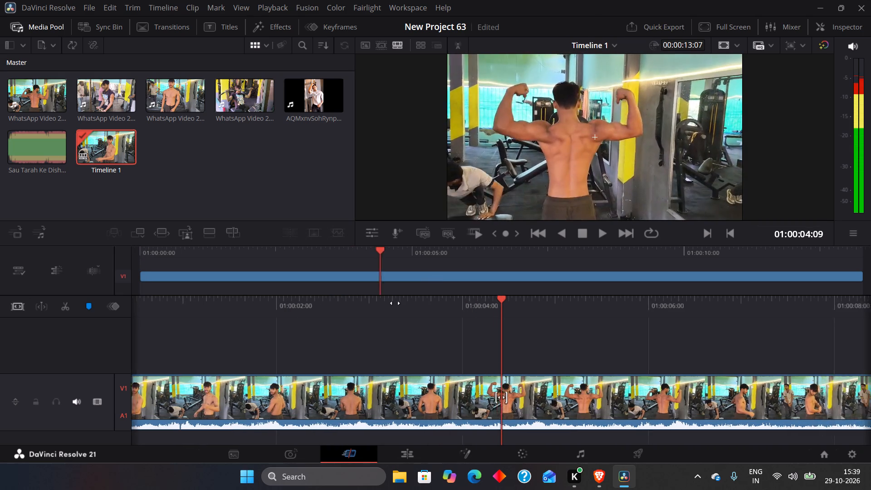
left_click_drag(395, 303, 172, 304)
left_click_drag(478, 306, 232, 307)
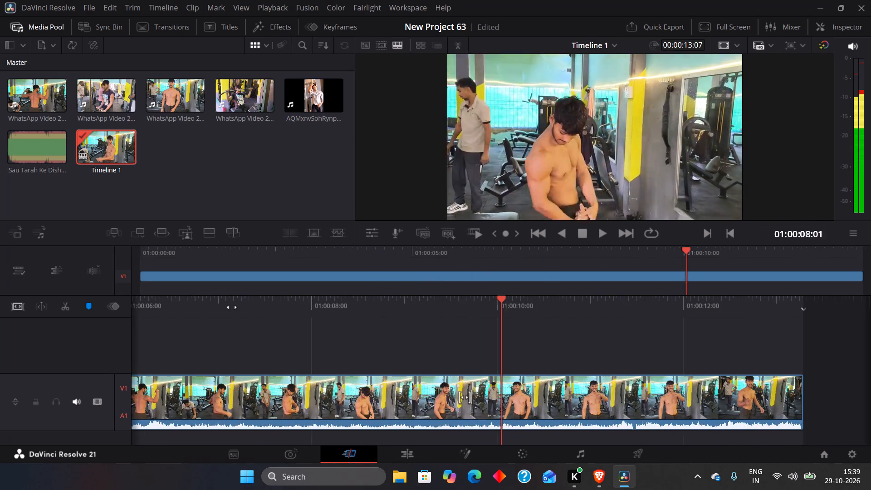
left_click_drag(232, 307, 235, 307)
left_click_drag(467, 302, 199, 313)
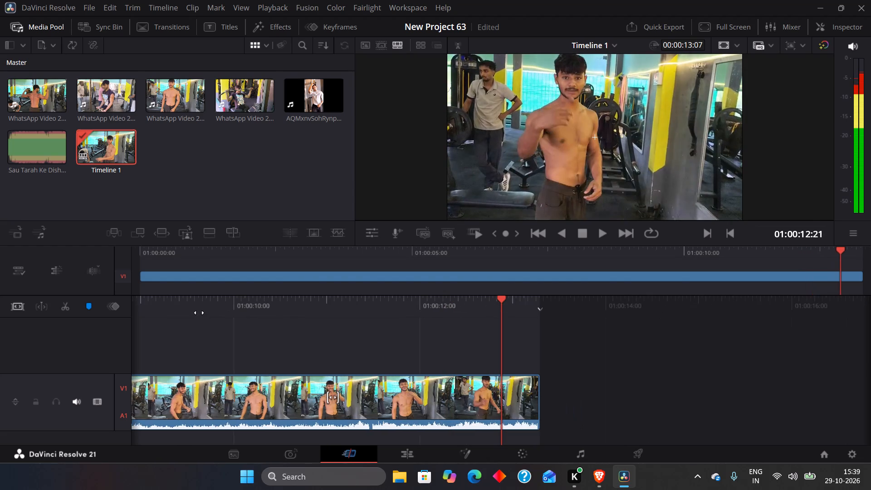
left_click_drag(199, 313, 171, 310)
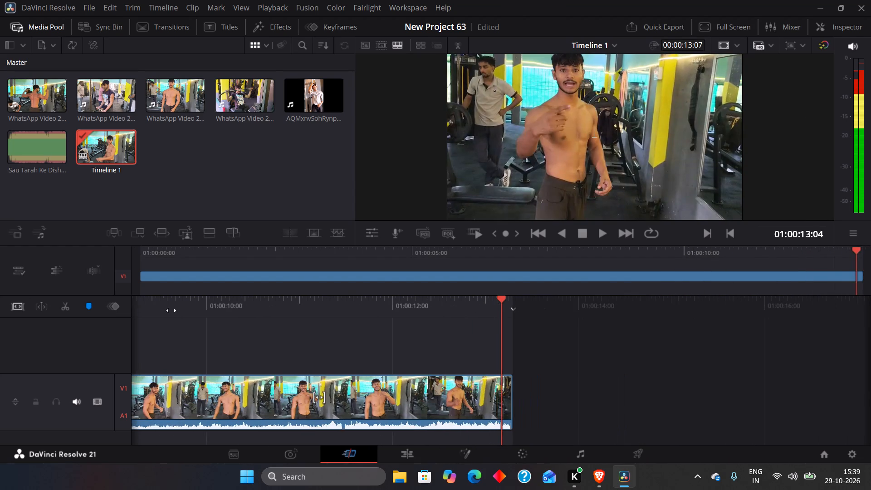
left_click_drag(171, 310, 147, 306)
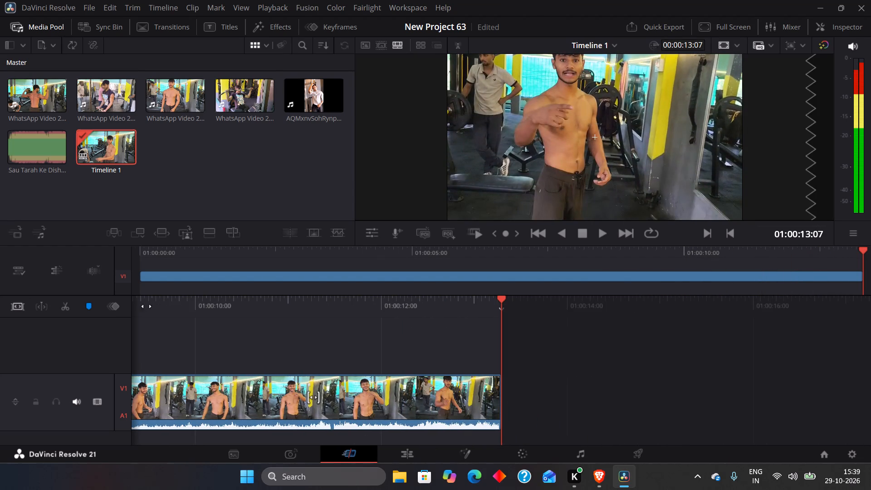
left_click_drag(147, 306, 344, 311)
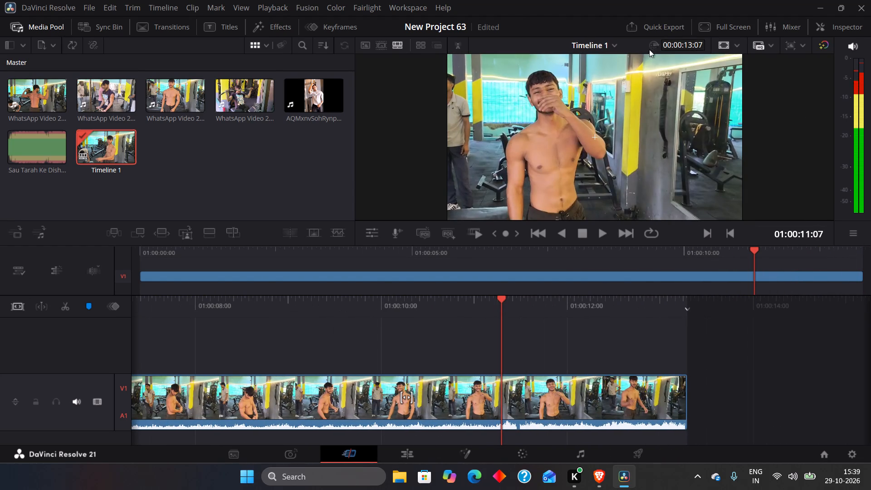
Preview the timeline footage in full screen.
left_click(706, 23)
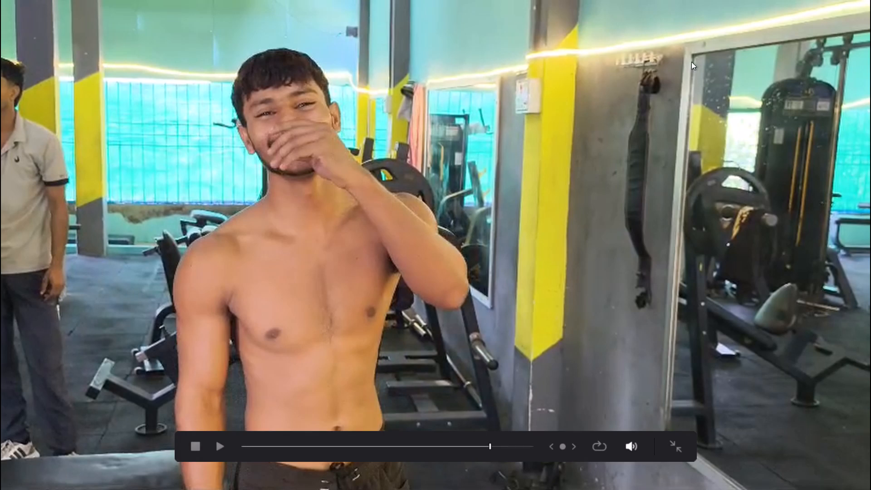
Exit the full-screen preview of the gym clip.
left_click(675, 441)
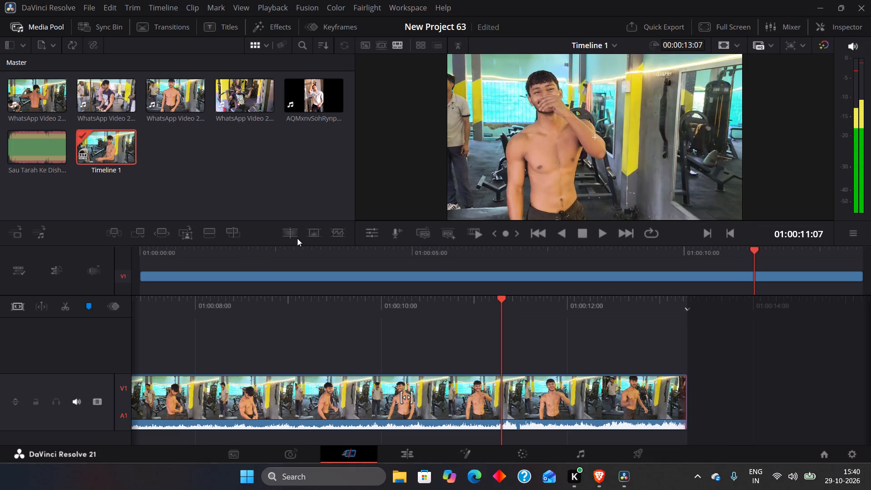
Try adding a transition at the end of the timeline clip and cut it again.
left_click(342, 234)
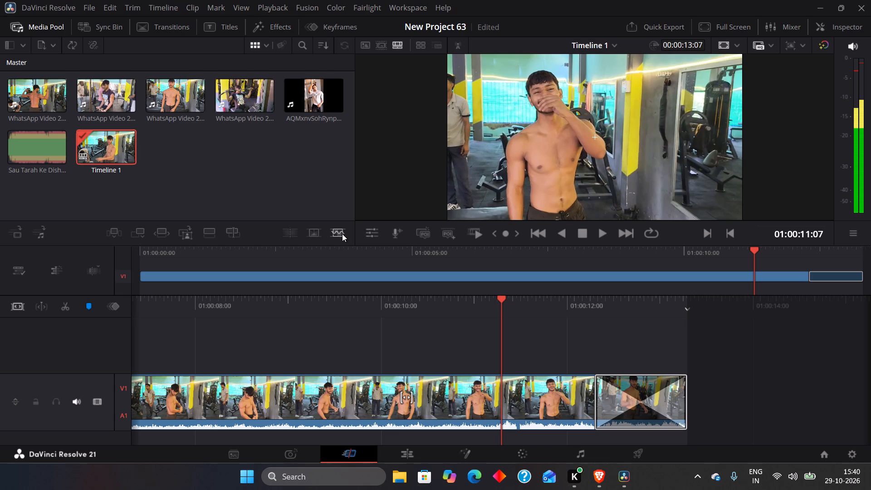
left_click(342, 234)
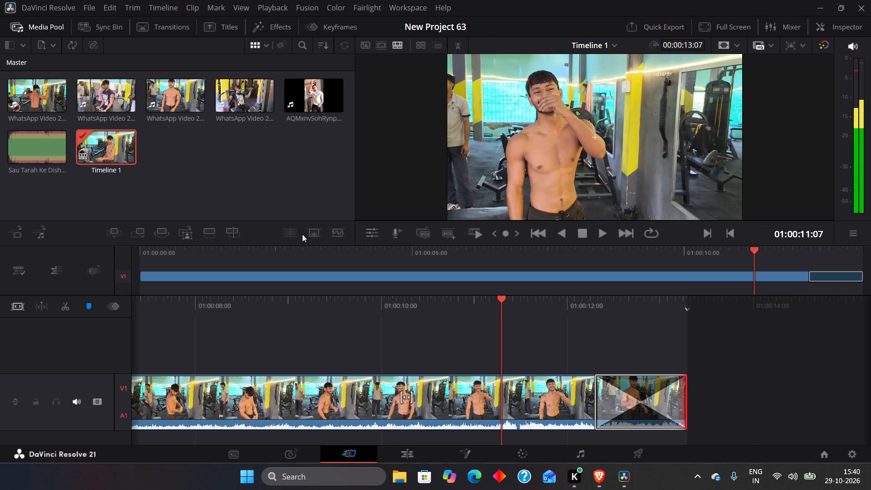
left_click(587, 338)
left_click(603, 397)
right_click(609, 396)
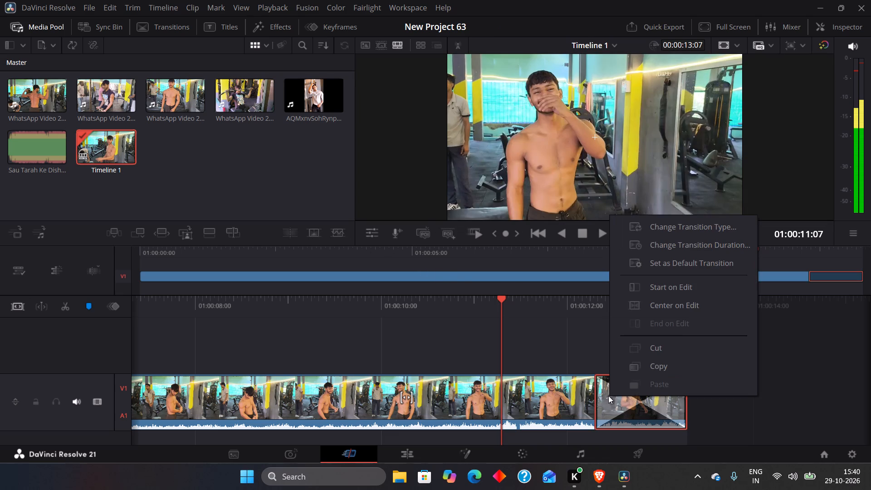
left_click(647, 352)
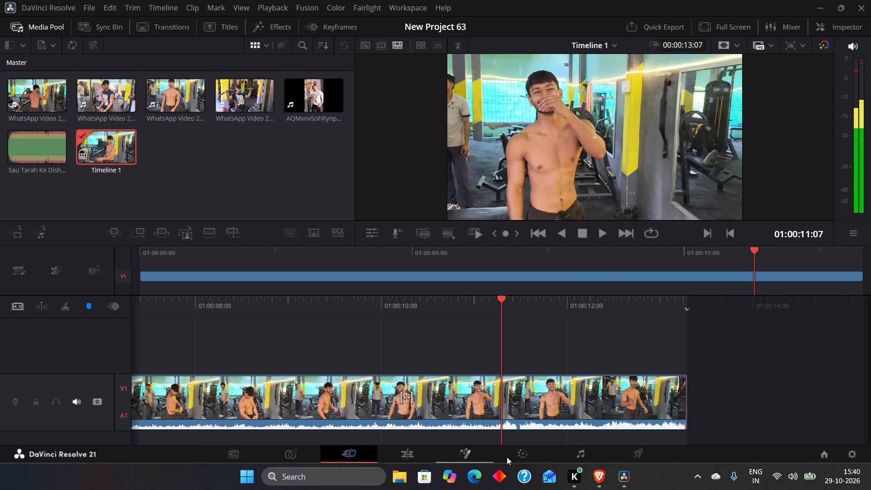
Set the render resolution to Custom in the Deliver page's video settings.
left_click(618, 449)
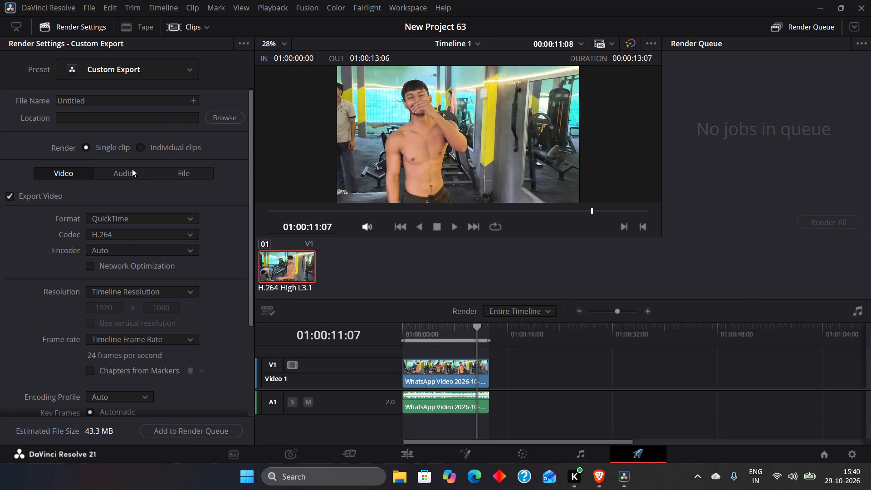
left_click(169, 289)
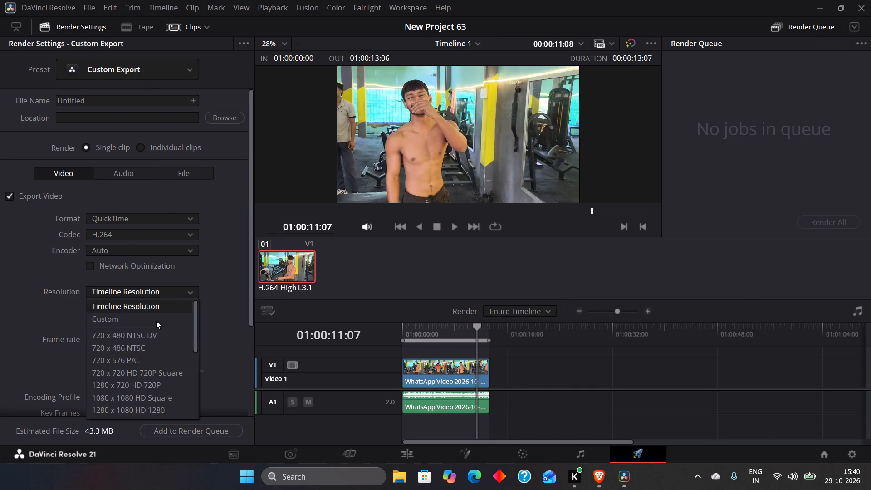
left_click(156, 321)
Look through the remaining video render settings and the preview's proxy options.
scroll(141, 365, "down", 3)
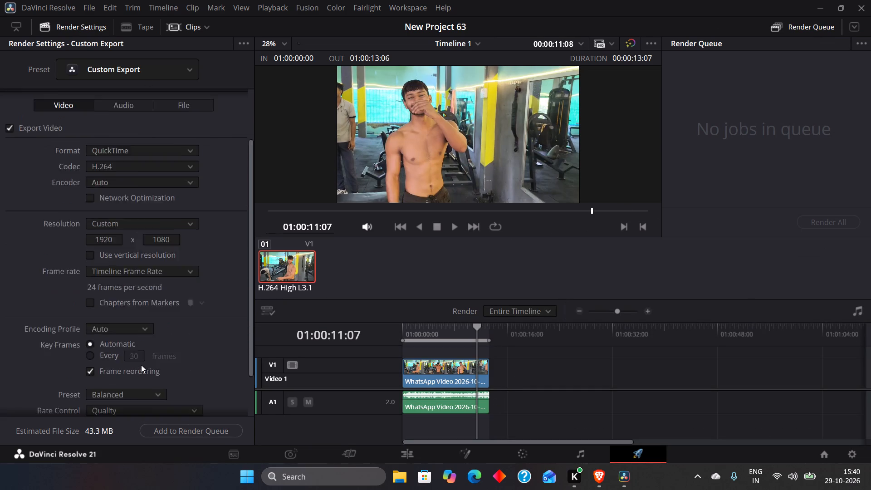
scroll(142, 360, "down", 7)
scroll(143, 357, "up", 9)
scroll(144, 357, "down", 1)
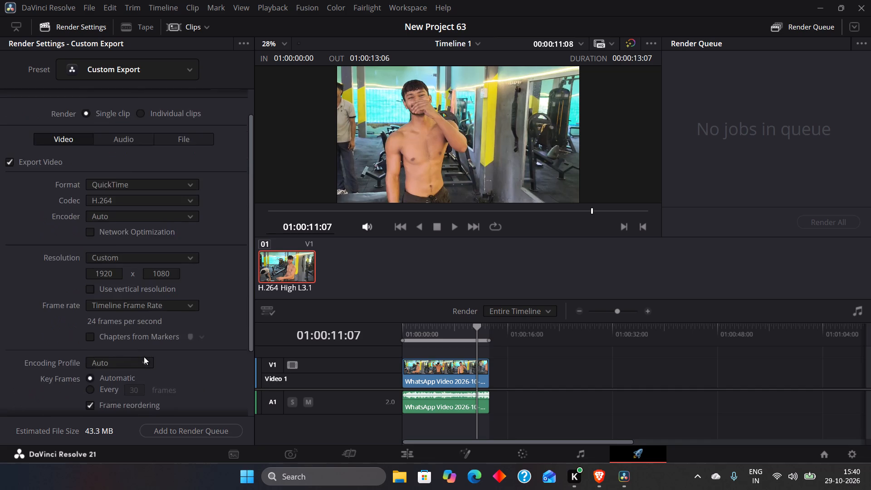
scroll(145, 355, "up", 7)
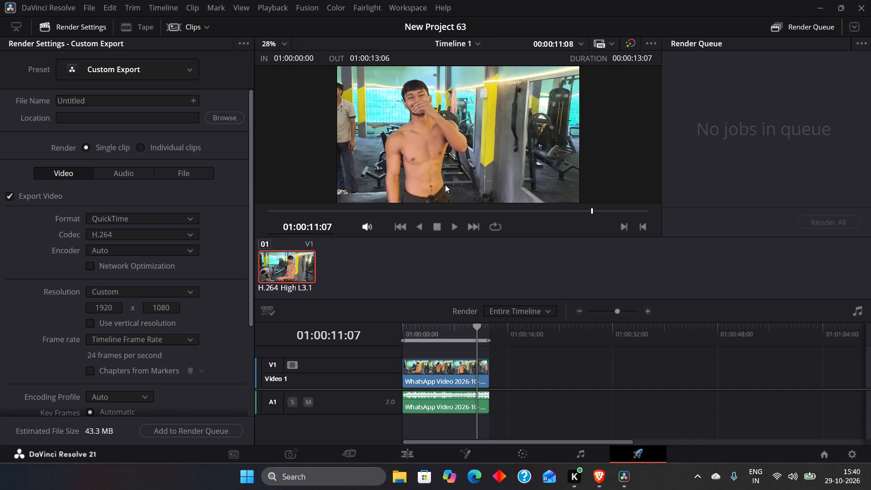
left_click(601, 39)
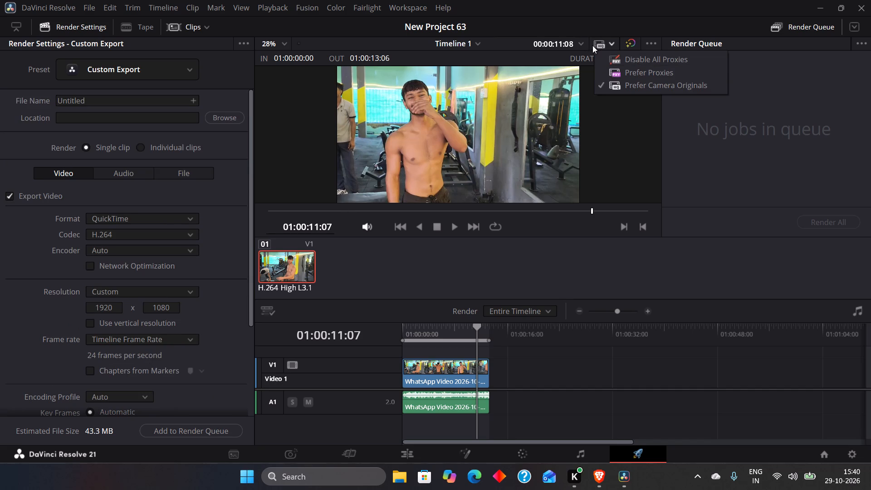
left_click(593, 45)
left_click(603, 41)
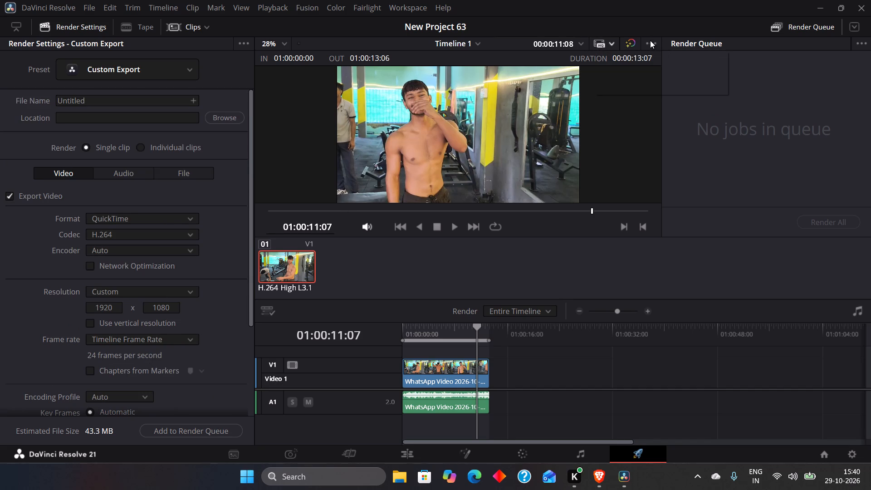
left_click(638, 40)
Change the timeline resolution to Portrait 1080 x 1920 on the Edit page.
left_click(407, 446)
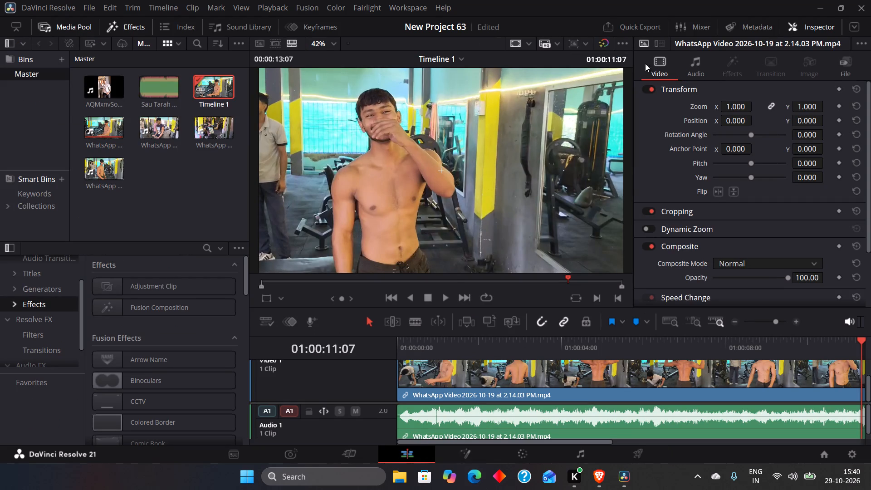
left_click(559, 41)
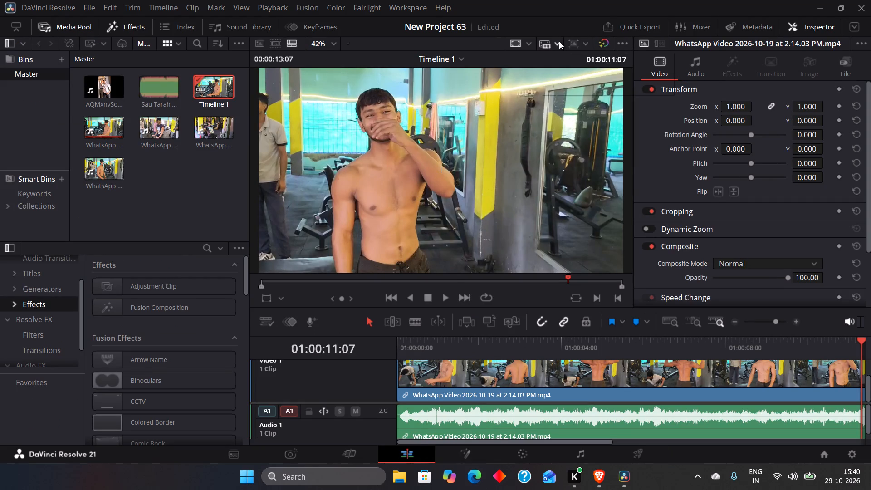
left_click(559, 41)
left_click(588, 41)
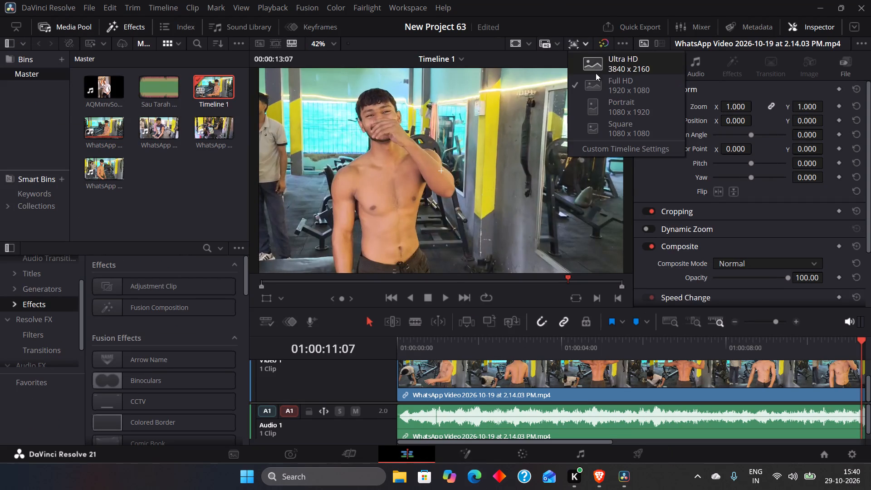
left_click(620, 104)
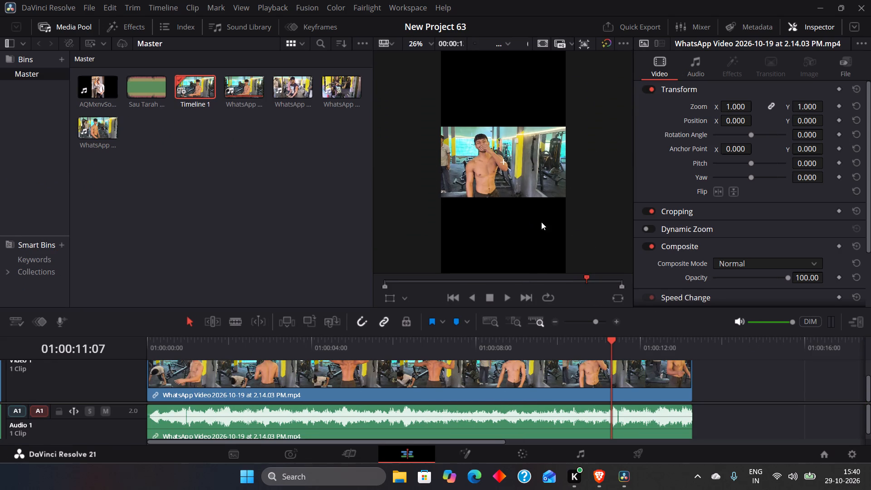
Reframe the gym clip to fill the portrait frame around the man, with zoom 3.160 and position X 587.
scroll(640, 235, "down", 2)
scroll(640, 235, "up", 2)
left_click(384, 377)
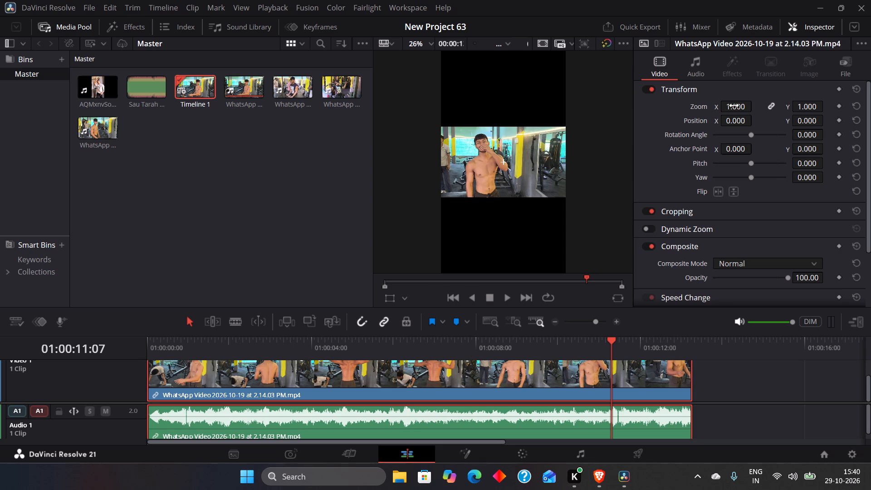
left_click_drag(735, 106, 441, 245)
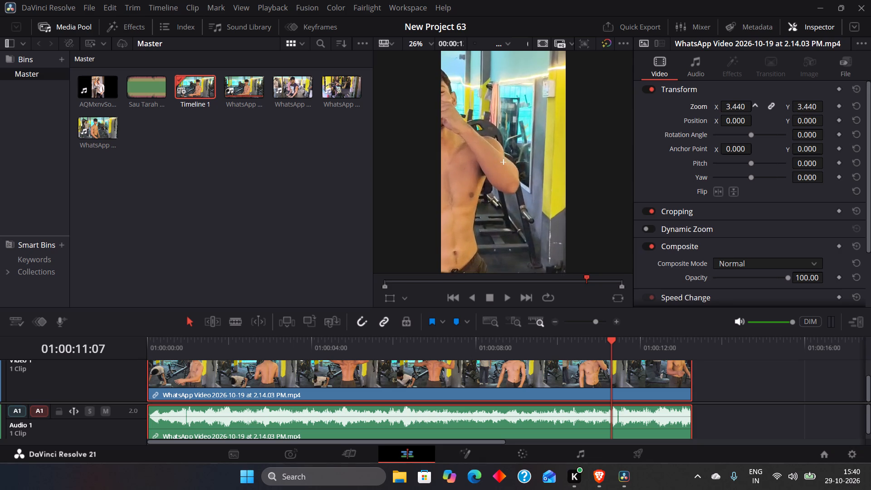
left_click_drag(441, 245, 441, 246)
left_click_drag(729, 121, 716, 124)
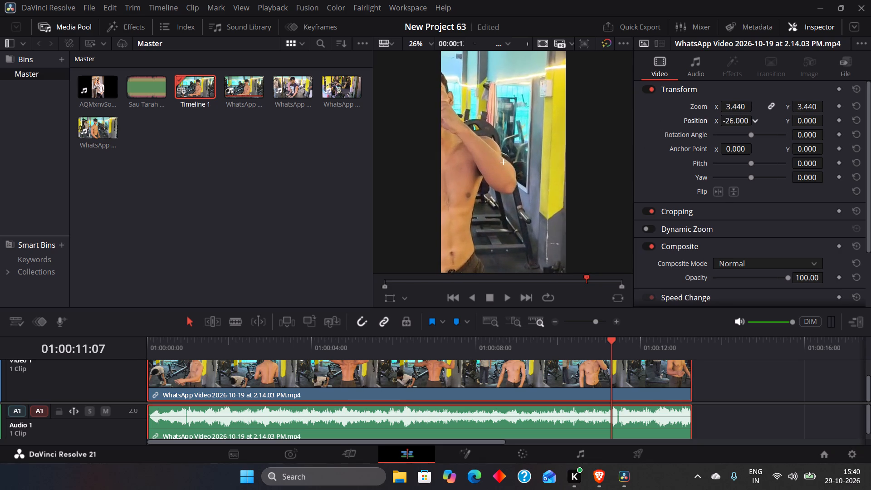
left_click_drag(716, 124, 551, 250)
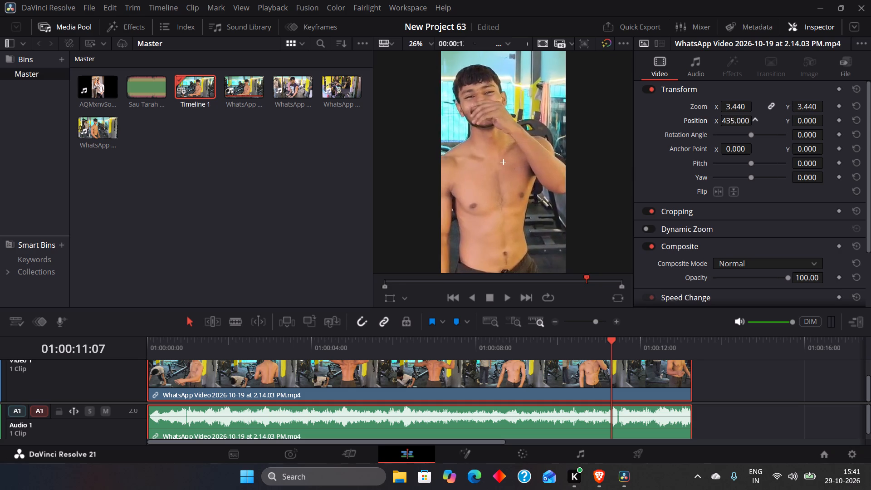
left_click_drag(551, 250, 644, 257)
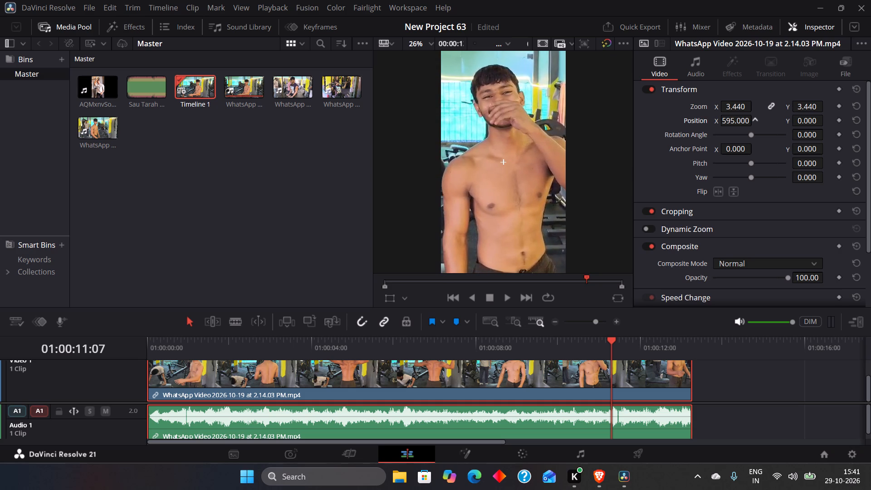
left_click_drag(644, 257, 637, 257)
left_click_drag(735, 108, 724, 108)
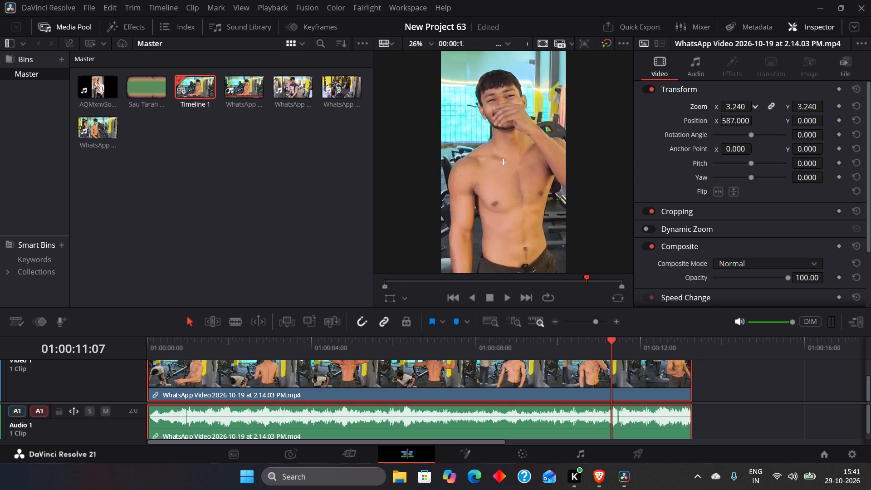
left_click_drag(724, 108, 719, 110)
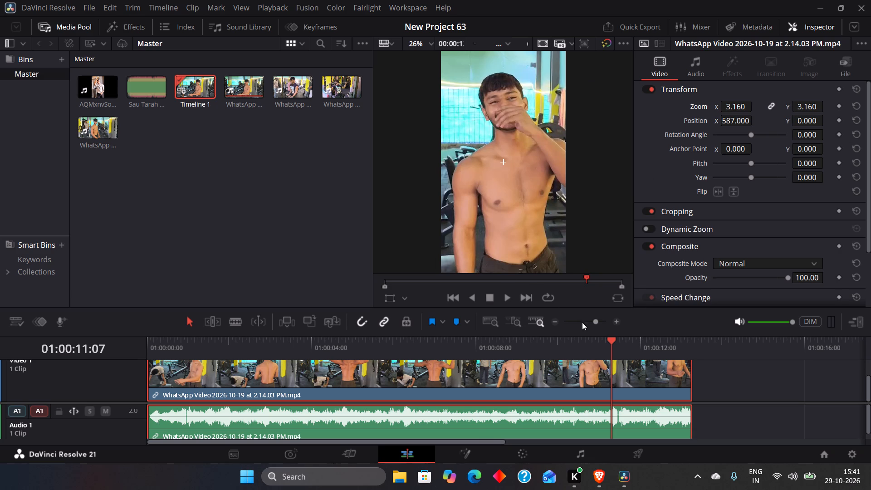
Split the gym clip at 01:00:09:21 and delete the section before the cut, closing the gap.
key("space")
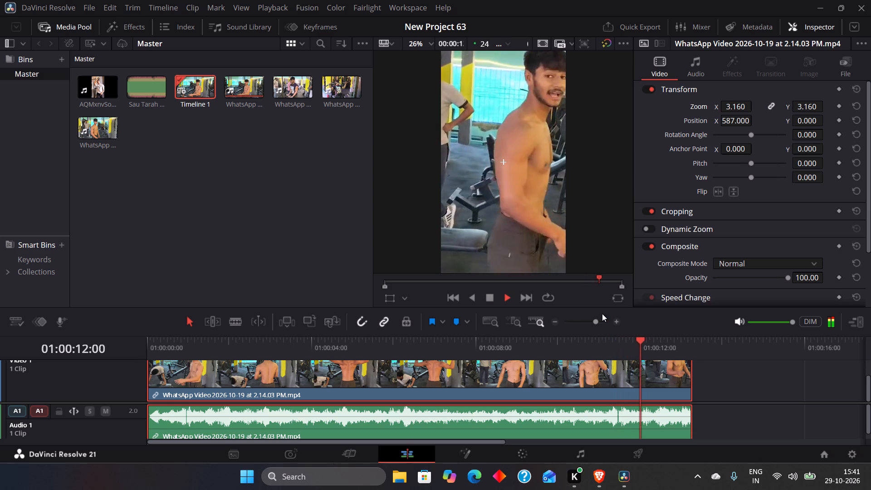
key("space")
left_click_drag(667, 338, 649, 338)
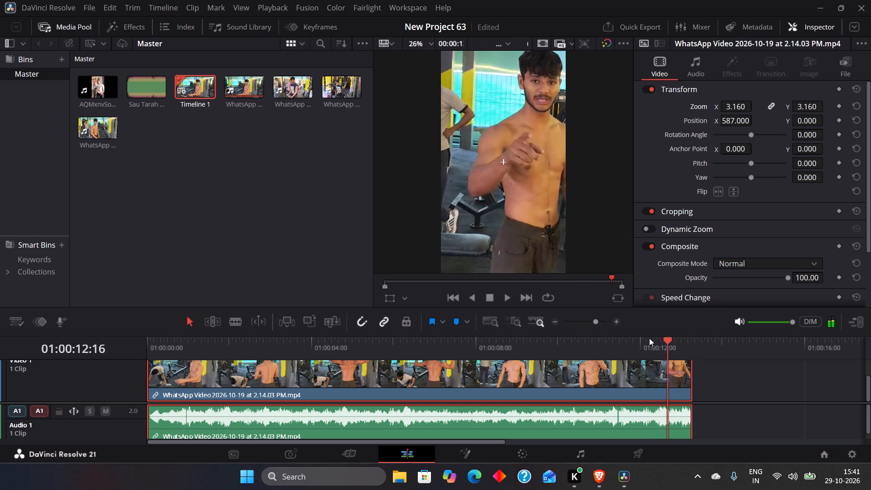
left_click_drag(649, 338, 519, 336)
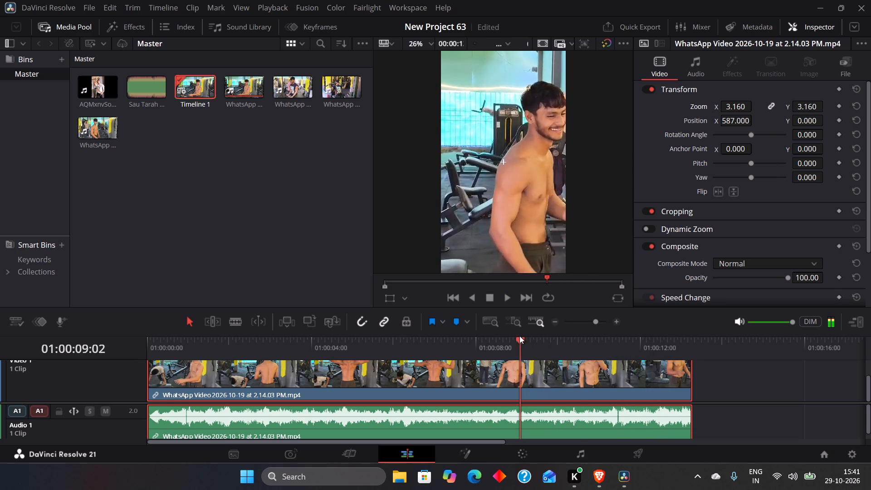
left_click_drag(519, 336, 553, 328)
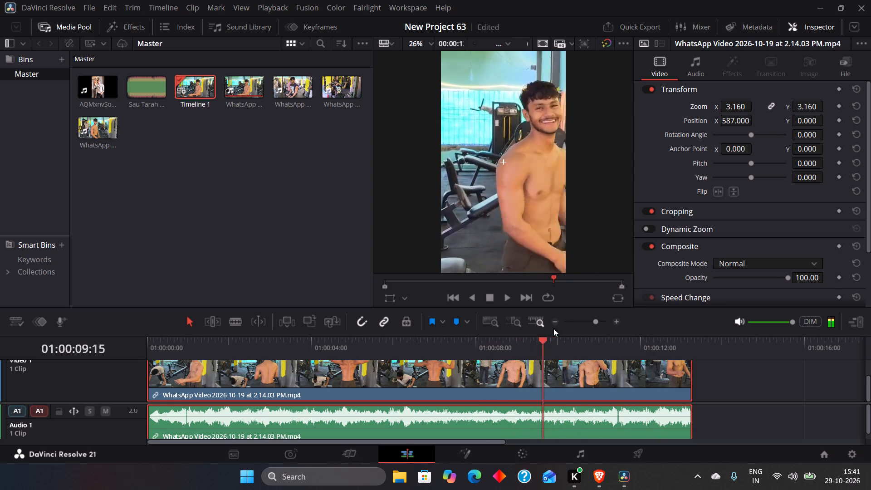
left_click_drag(553, 328, 553, 329)
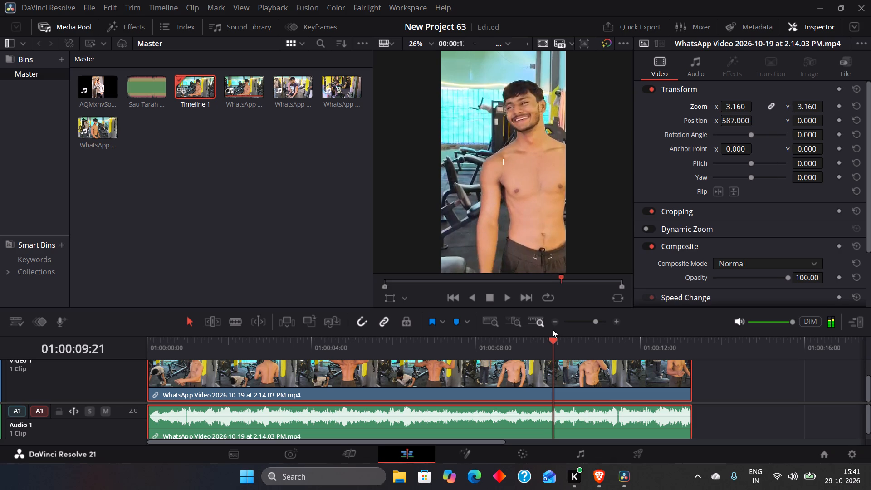
left_click(234, 317)
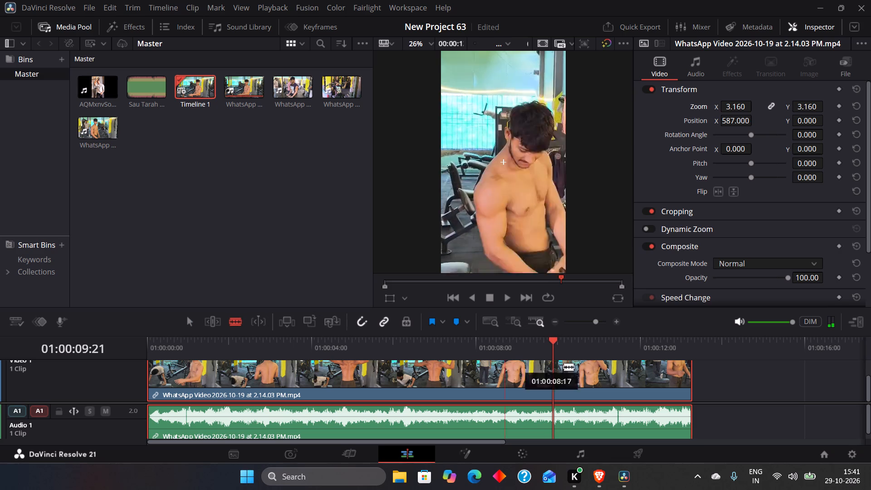
left_click(552, 367)
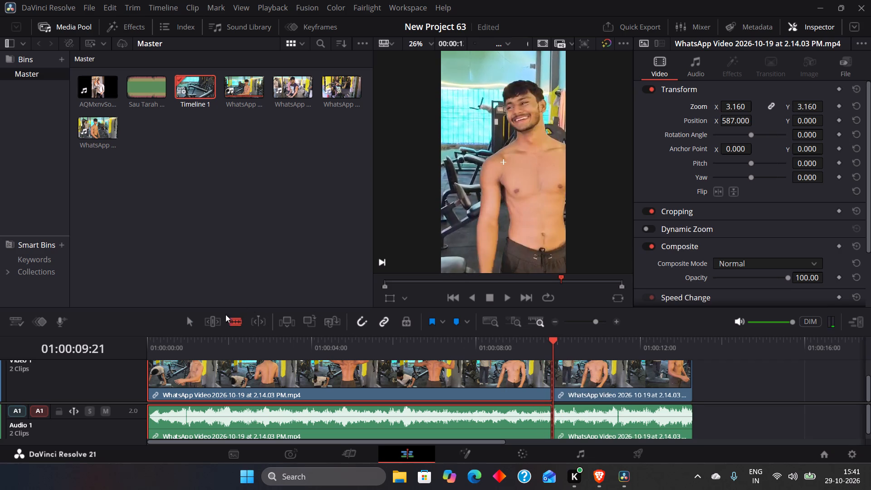
left_click(191, 317)
left_click(298, 363)
key("Delete")
Review the opening of the shortened gym clip, bringing the playhead to 01:00:00:11.
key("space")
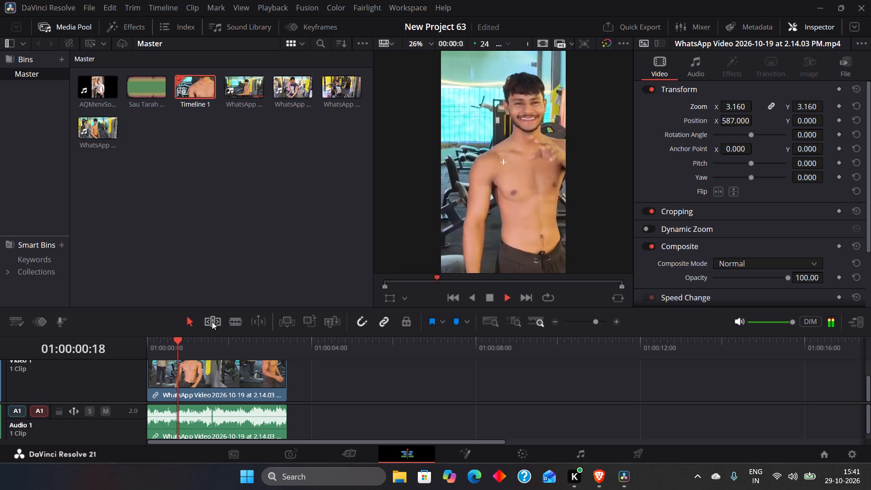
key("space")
left_click_drag(203, 338, 201, 339)
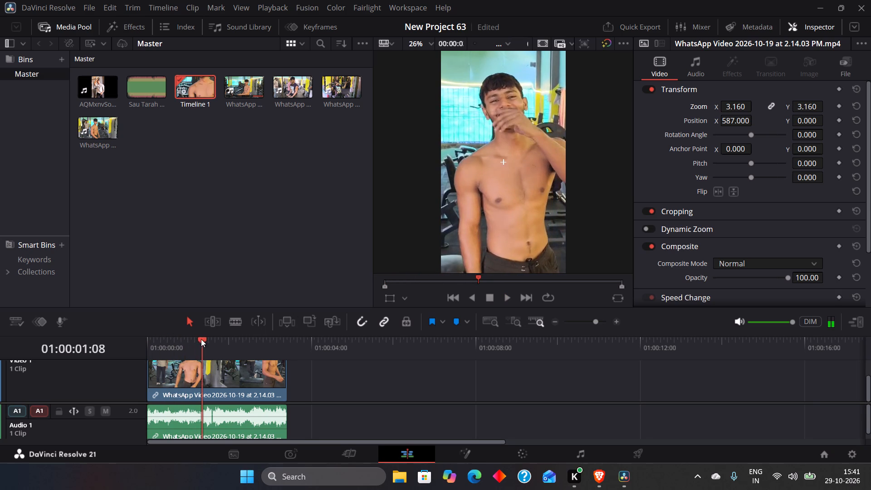
left_click_drag(201, 339, 165, 344)
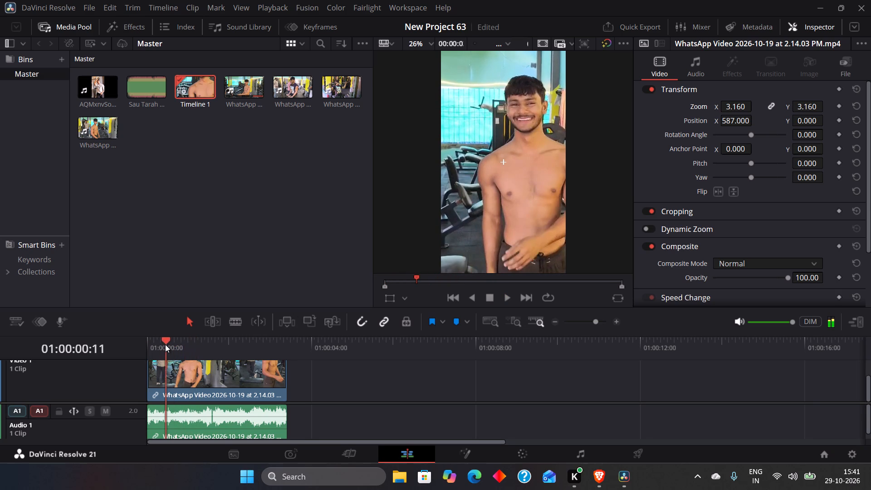
Split the gym clip with the blade at 01:00:00:12 near its beginning.
left_click_drag(165, 344, 164, 344)
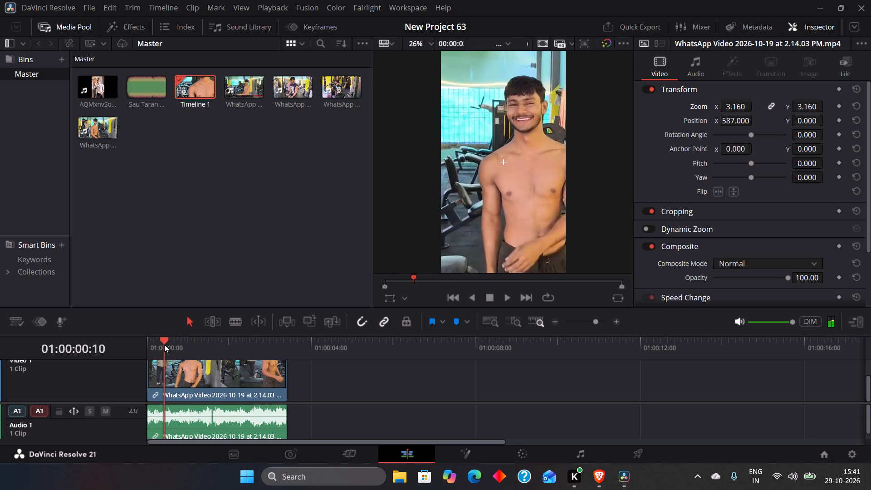
left_click_drag(164, 344, 168, 343)
left_click(239, 323)
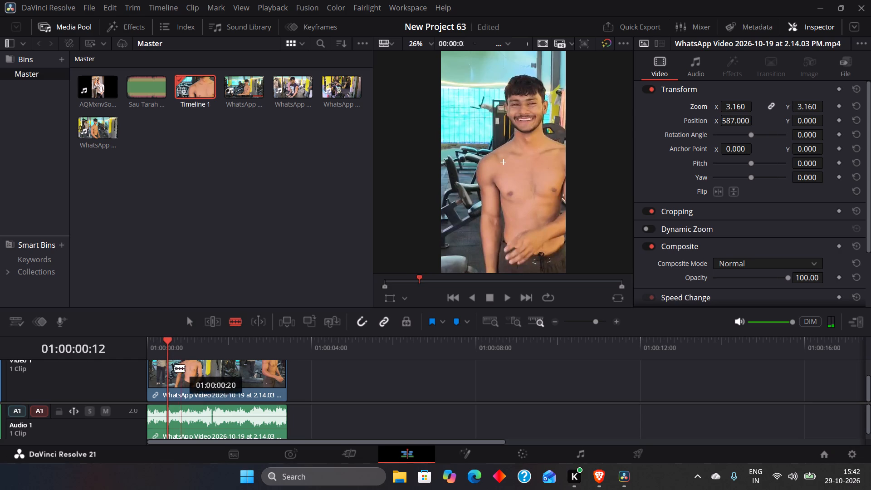
left_click(169, 368)
Play and scrub through the gym clip, and split it with the blade at 01:00:01:08.
key("space")
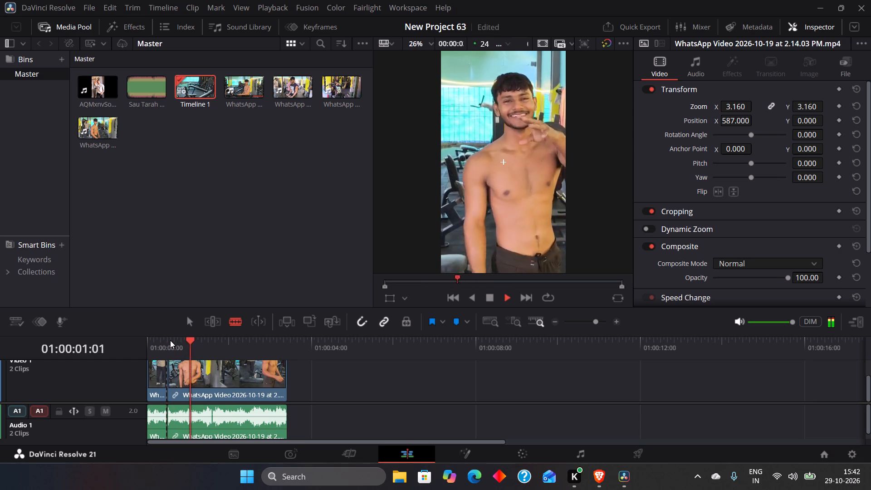
key("space")
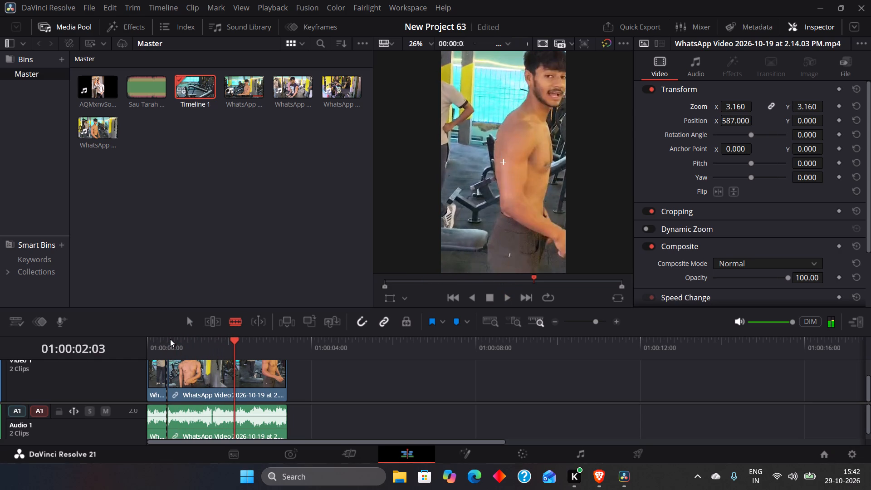
key("space")
key("space")
key("space")
key("space")
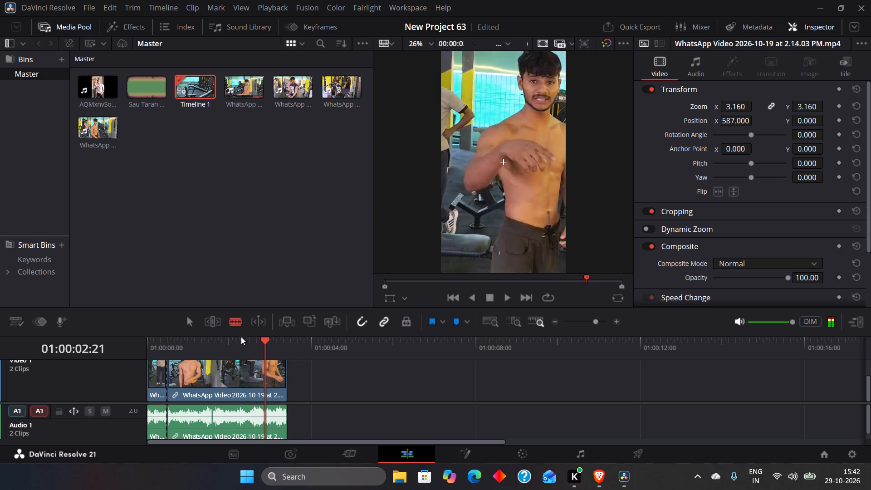
left_click_drag(263, 338, 194, 346)
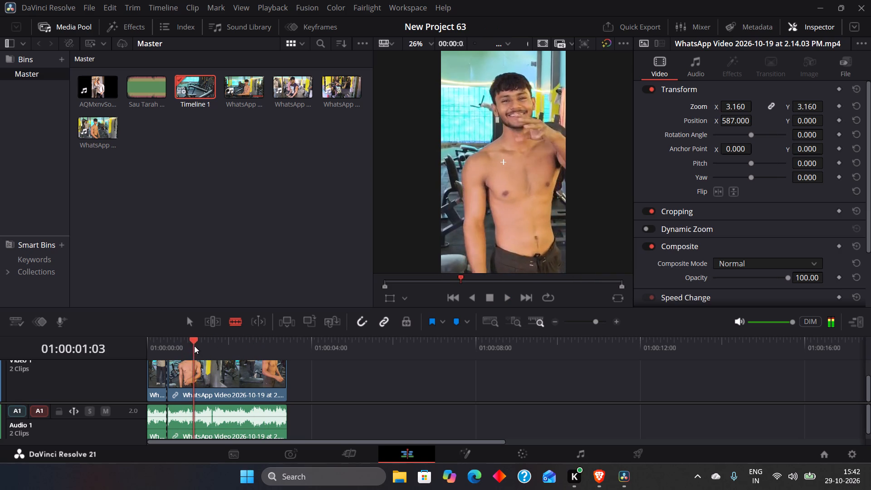
left_click_drag(194, 346, 210, 342)
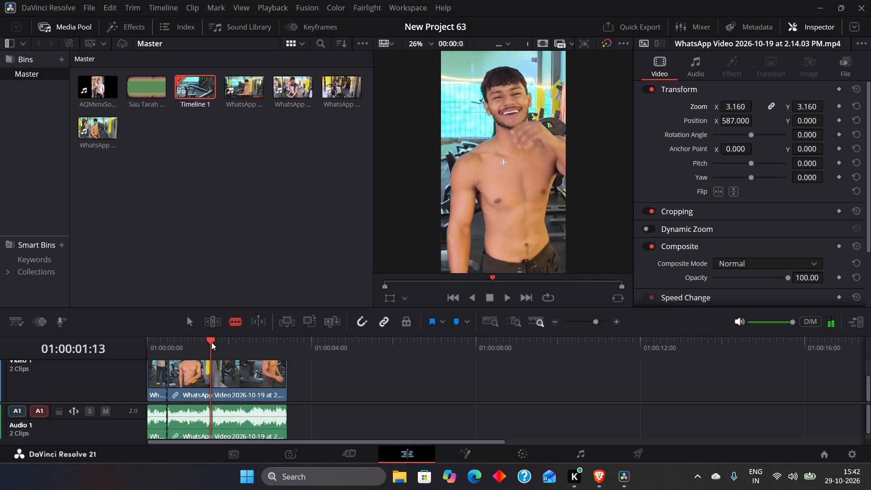
left_click_drag(211, 342, 196, 347)
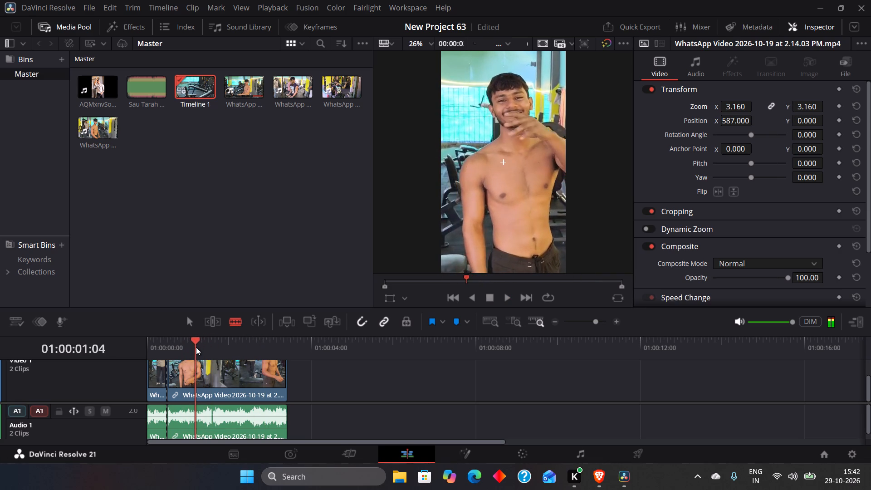
left_click_drag(196, 347, 201, 342)
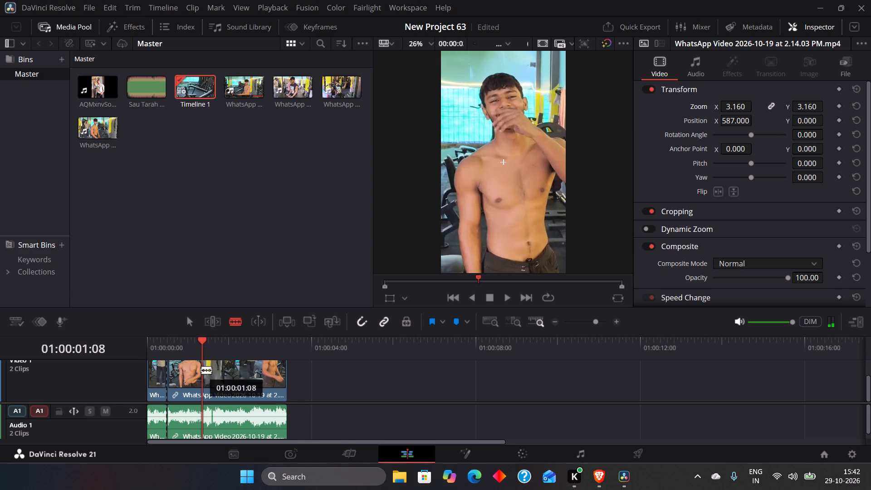
left_click(201, 370)
Split the gym clip again with the blade at 01:00:01:12.
key("space")
key("space")
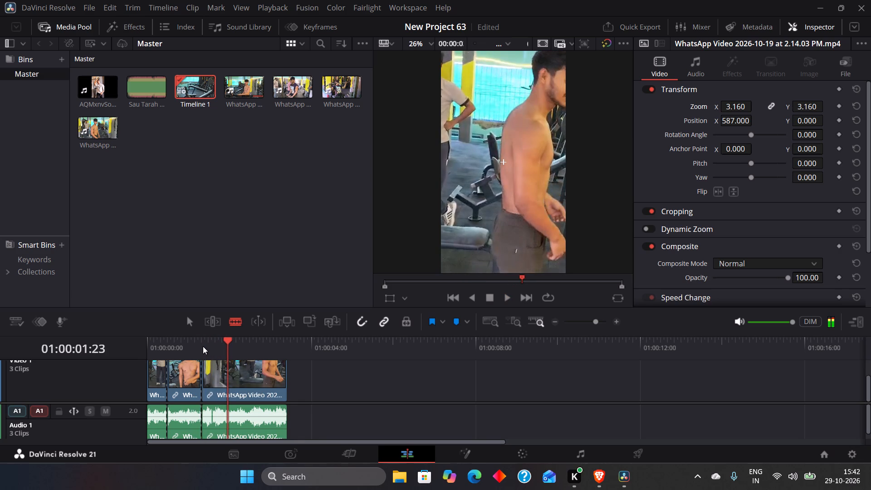
left_click_drag(223, 339, 210, 344)
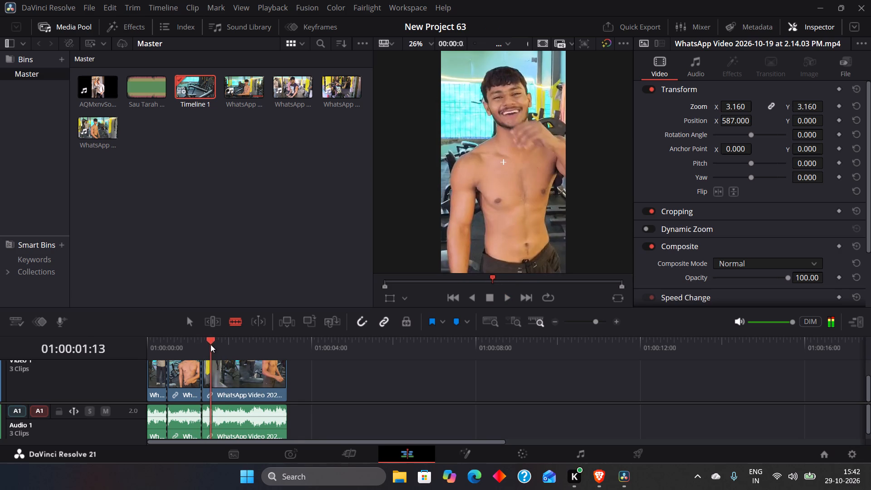
left_click_drag(210, 344, 210, 345)
left_click(210, 368)
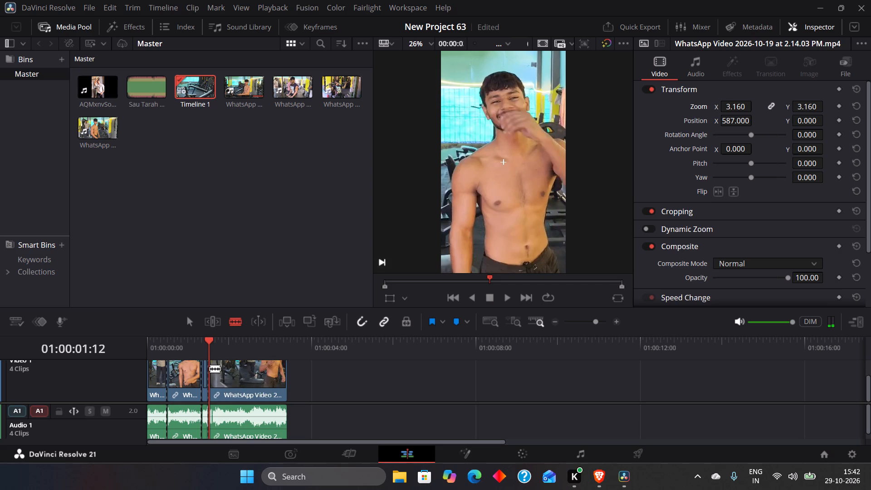
Ripple delete the gym clip piece between 01:00:00:12 and 01:00:01:08.
left_click(187, 320)
left_click(186, 363)
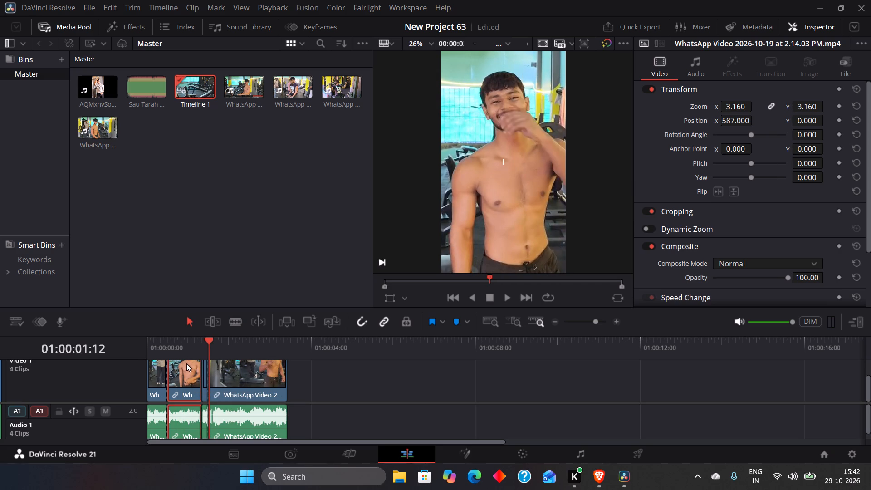
key("Delete")
key("Delete")
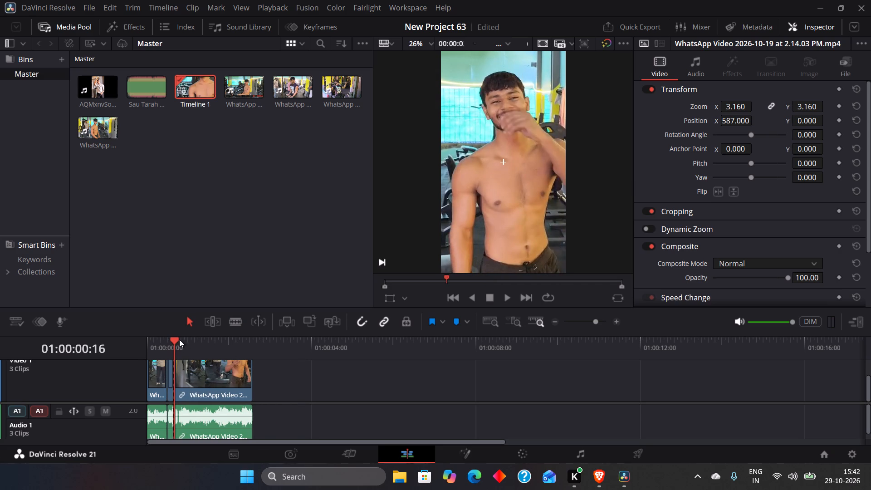
Play the shortened cut from the start and delete the long last piece of the gym clip.
left_click_drag(178, 338, 119, 341)
key("space")
key("space")
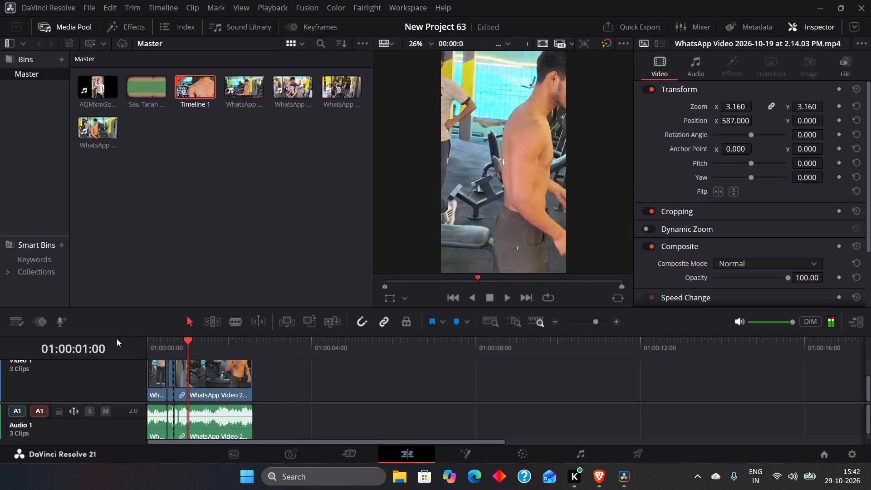
left_click(213, 378)
key("Delete")
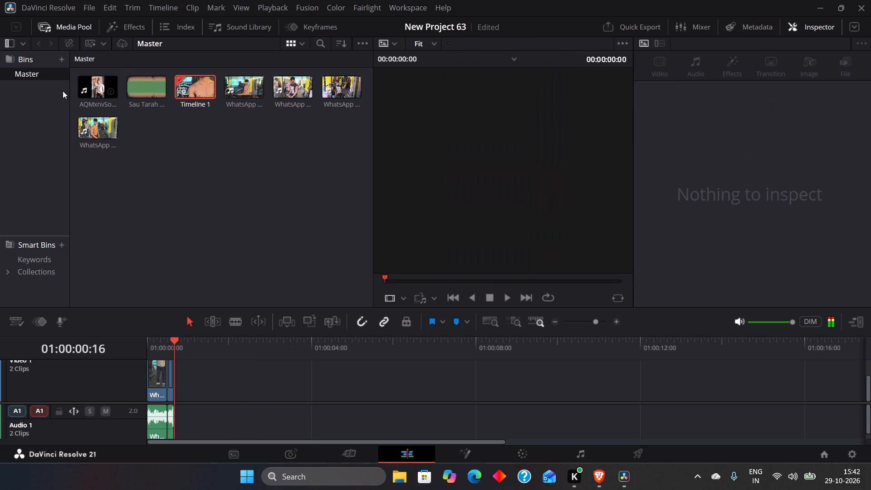
Preview the imported AQMxnvSo... video of the man in the white shirt from the media pool.
left_click(84, 89)
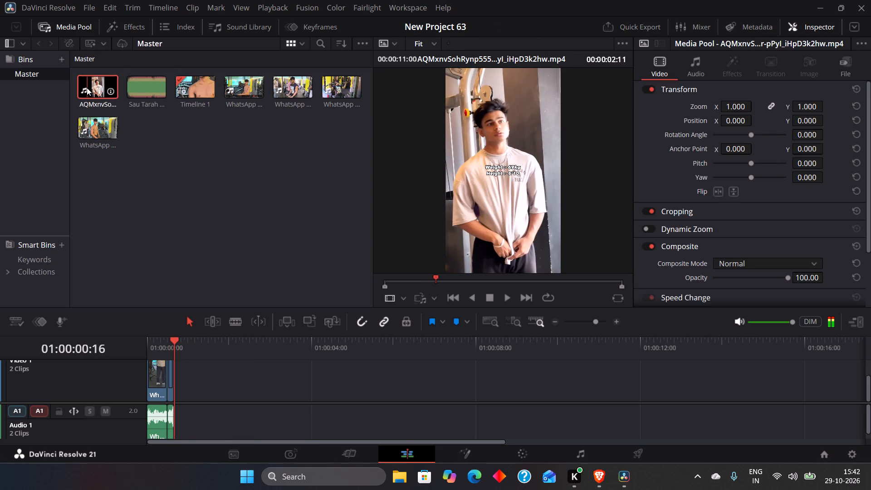
key("space")
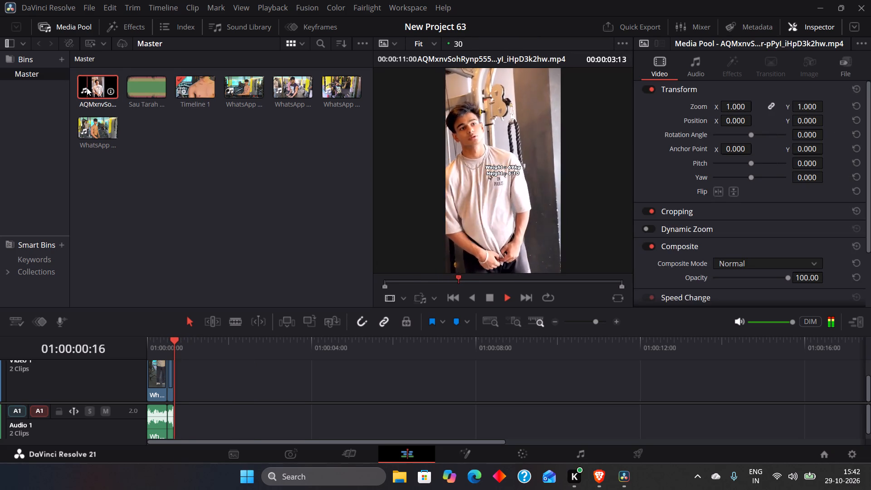
key("space")
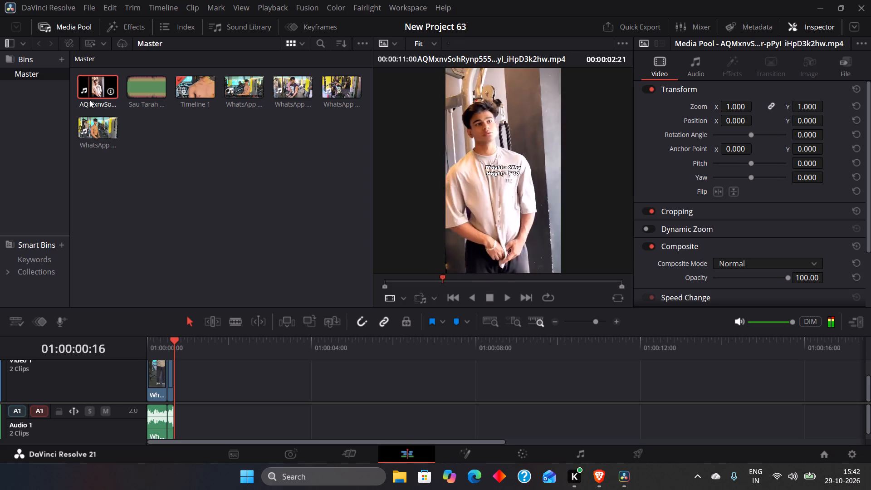
Return to the timeline start and unlink the first gym piece's audio from its video.
left_click_drag(174, 336, 94, 337)
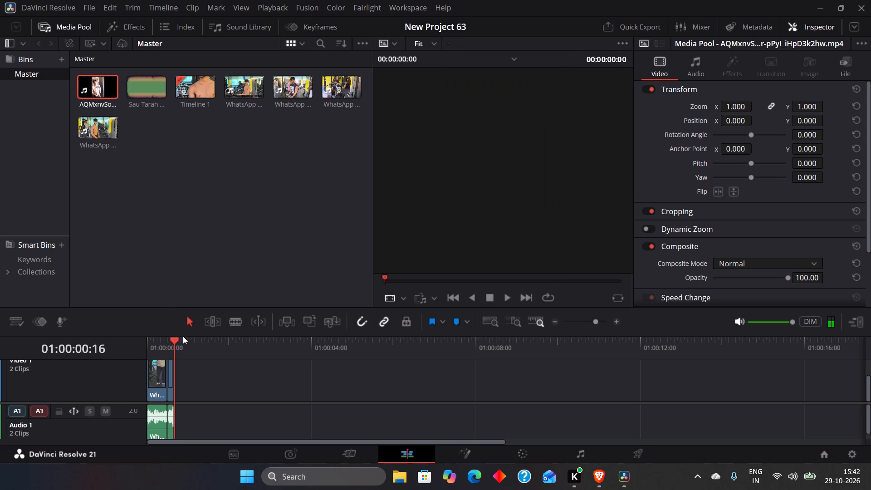
left_click_drag(171, 337, 136, 340)
left_click(156, 409)
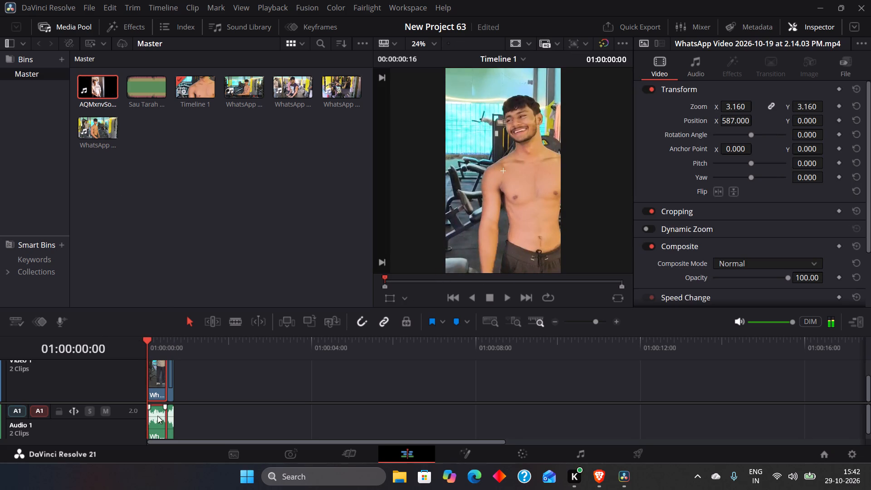
right_click(151, 412)
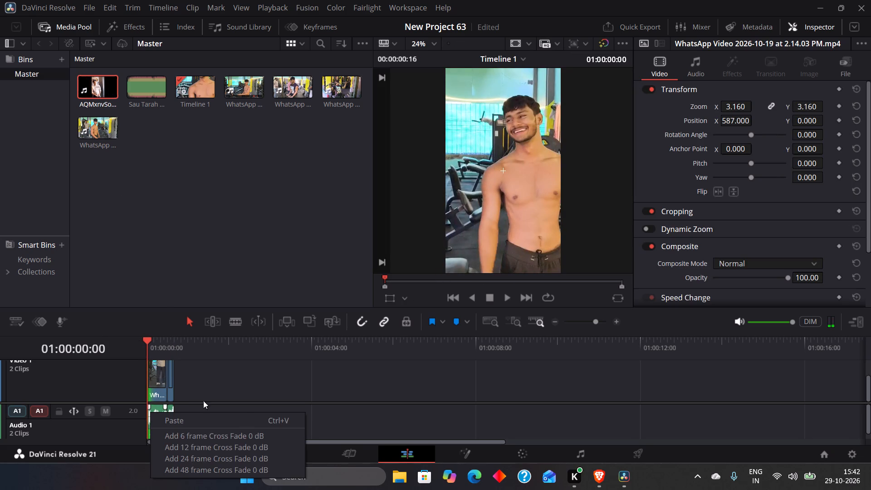
left_click(244, 412)
left_click(152, 417)
right_click(152, 417)
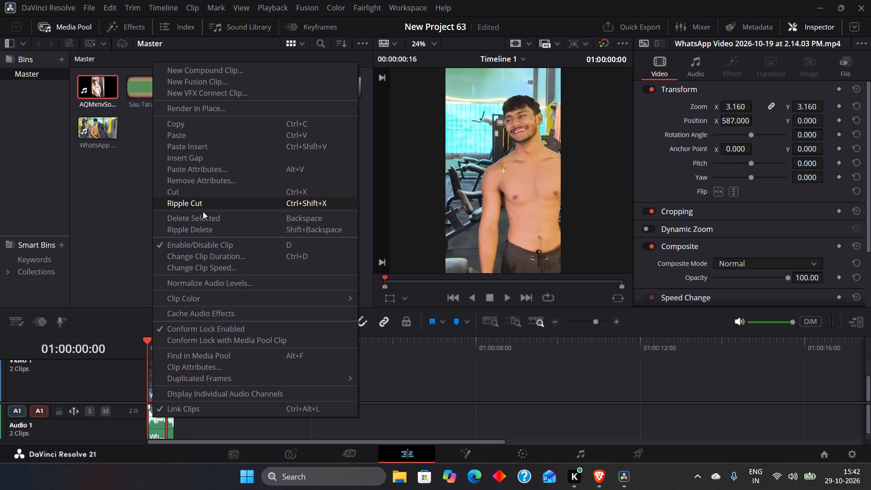
left_click(212, 406)
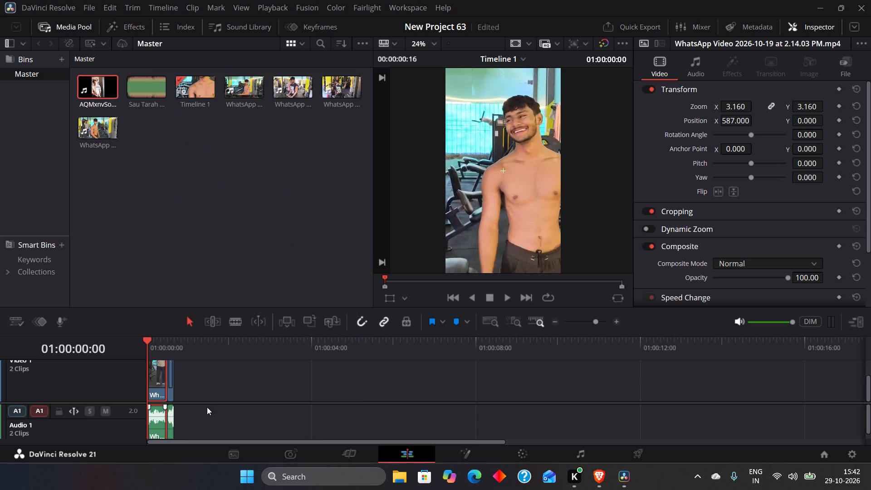
left_click(160, 421)
left_click(388, 321)
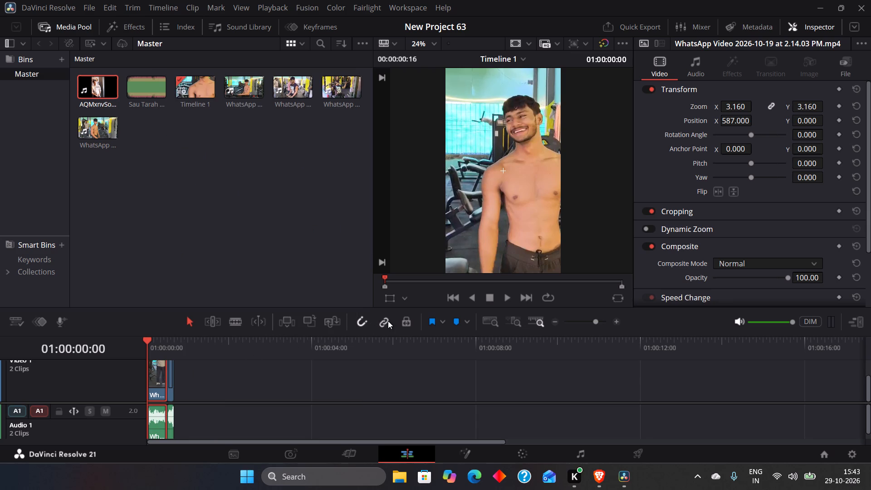
left_click(381, 320)
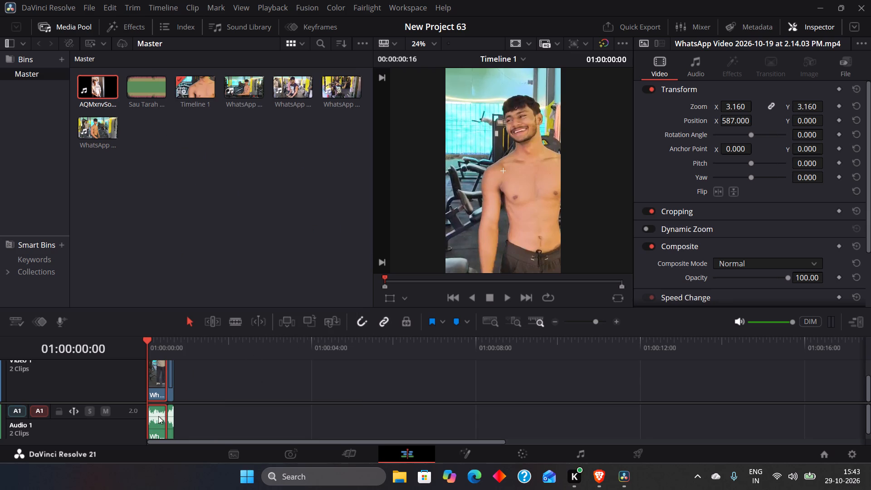
Cut only the first gym piece's audio from Audio 1, keeping its video.
left_click(158, 416)
right_click(165, 415)
left_click(150, 415)
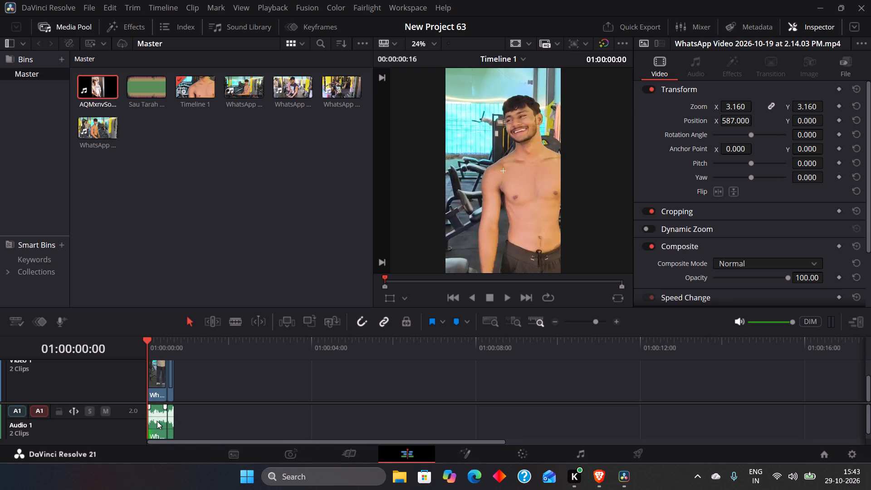
left_click(157, 420)
right_click(158, 420)
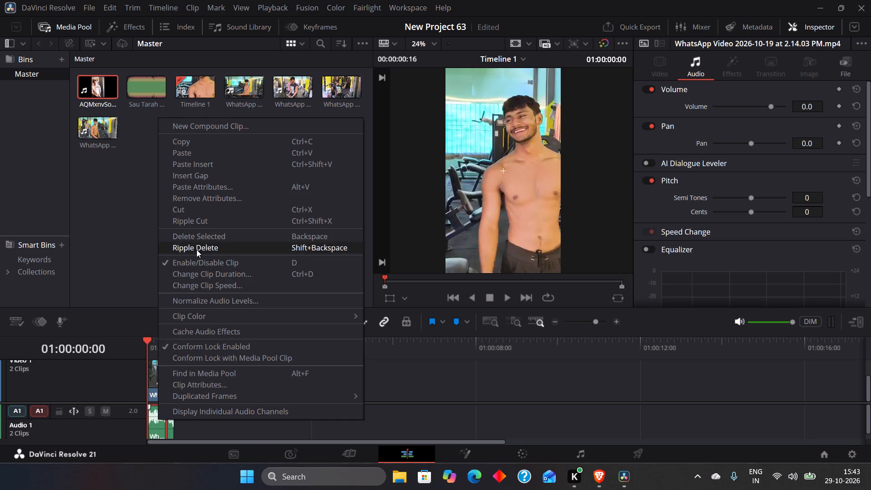
left_click(191, 214)
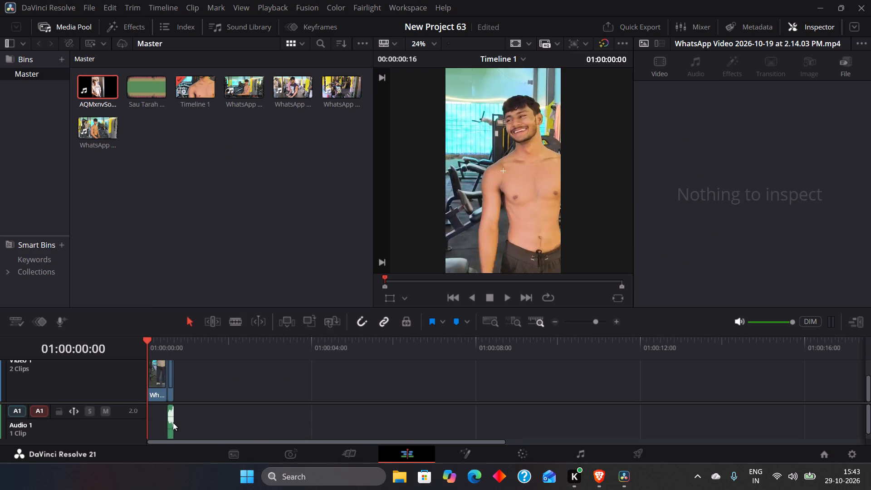
Turn off linked selection and cut the second gym piece's audio from Audio 1.
left_click(168, 418)
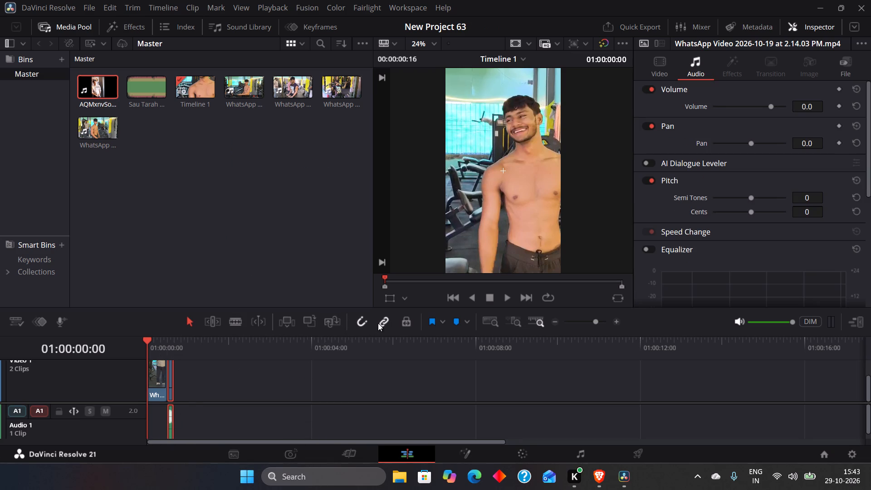
left_click(379, 323)
left_click(288, 396)
left_click(172, 420)
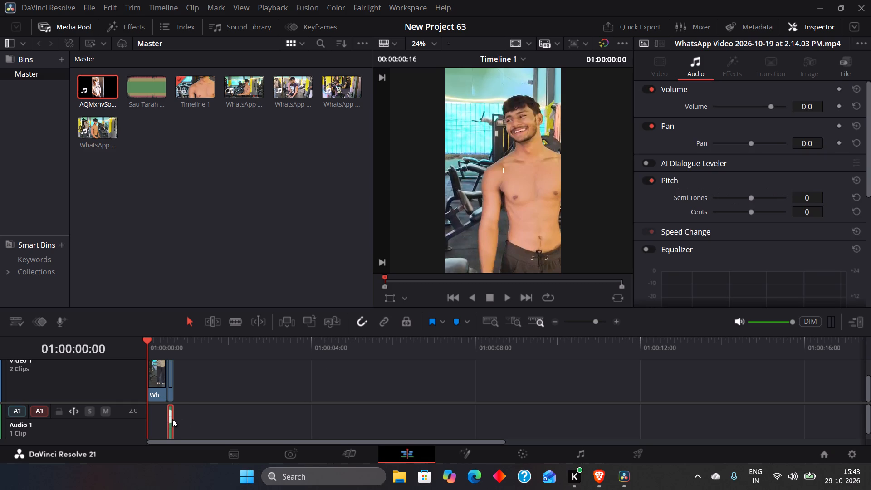
right_click(172, 418)
left_click(211, 206)
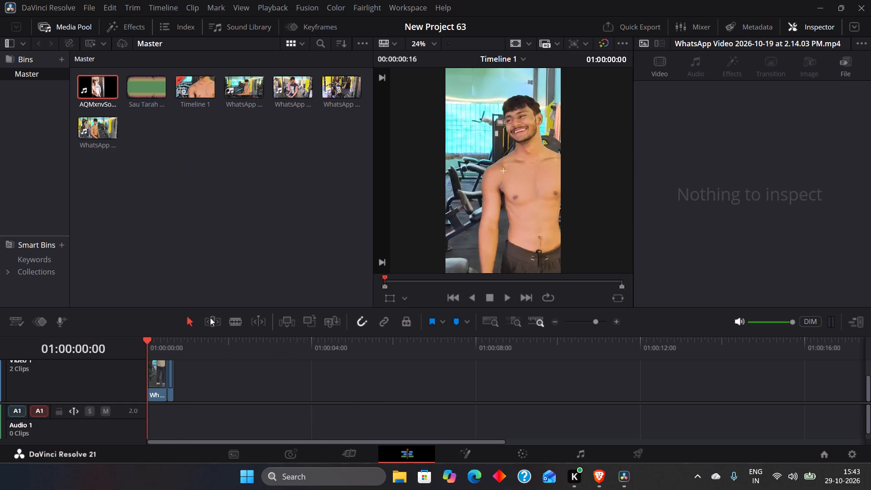
Switch to the Cut page and play the two gym pieces from the start of the timeline.
left_click(329, 455)
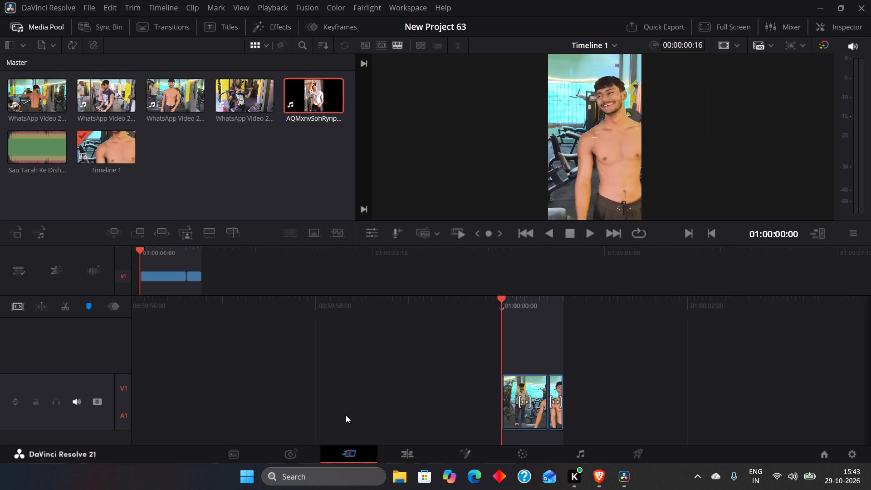
key("space")
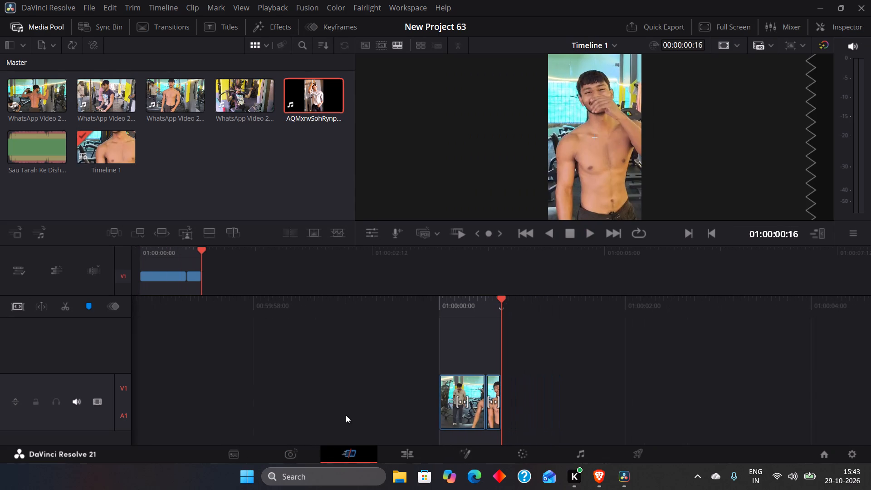
left_click_drag(507, 297, 390, 318)
left_click_drag(390, 318, 755, 298)
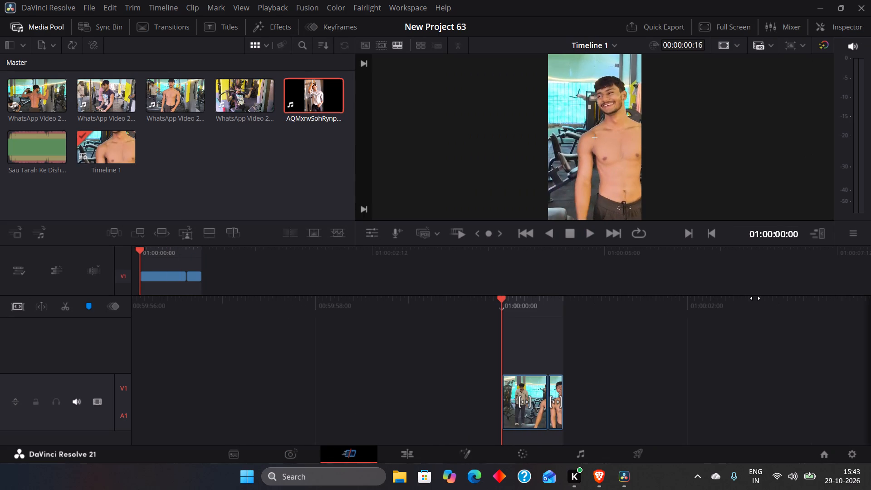
key("space")
key("space")
key("space")
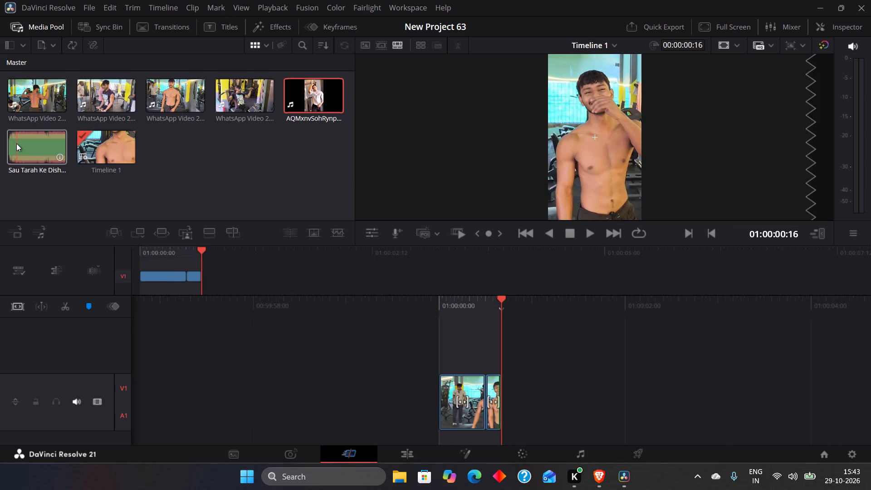
Add the song Sau Tarah Ke Dish... on audio track A2 beneath the gym pieces, starting at 01:00:00:00.
left_click_drag(17, 142, 73, 232)
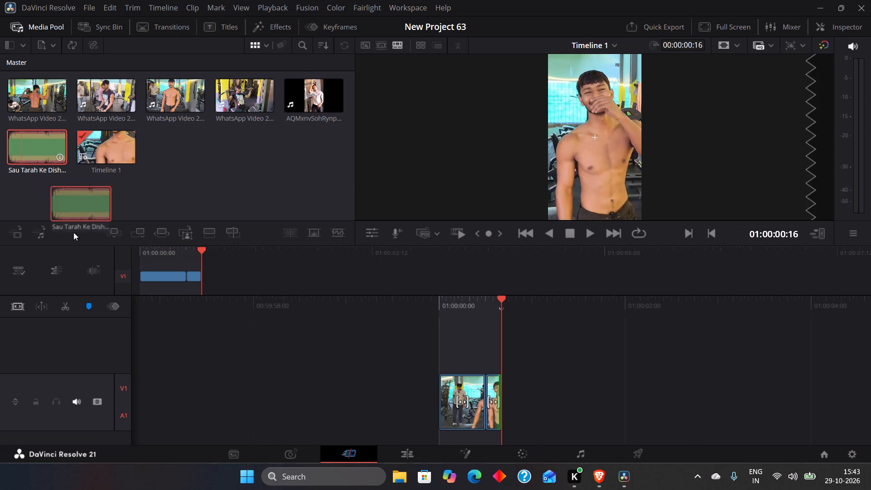
left_click_drag(73, 232, 315, 420)
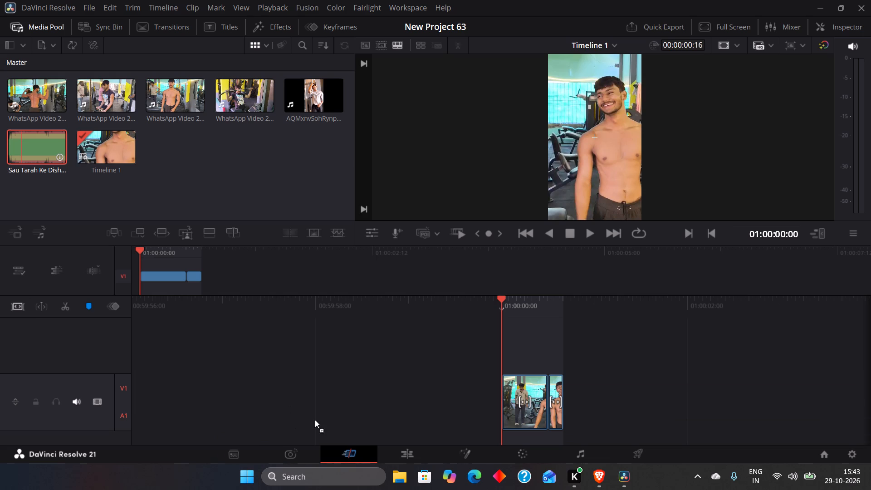
left_click_drag(315, 420, 482, 437)
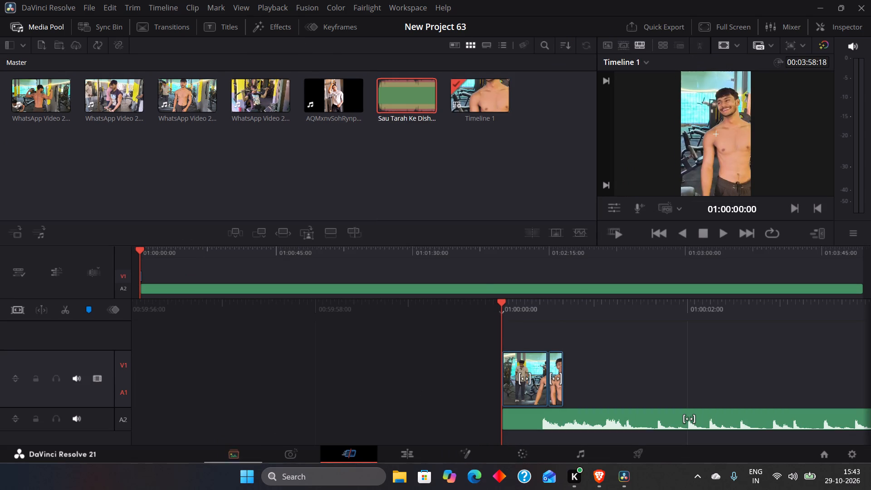
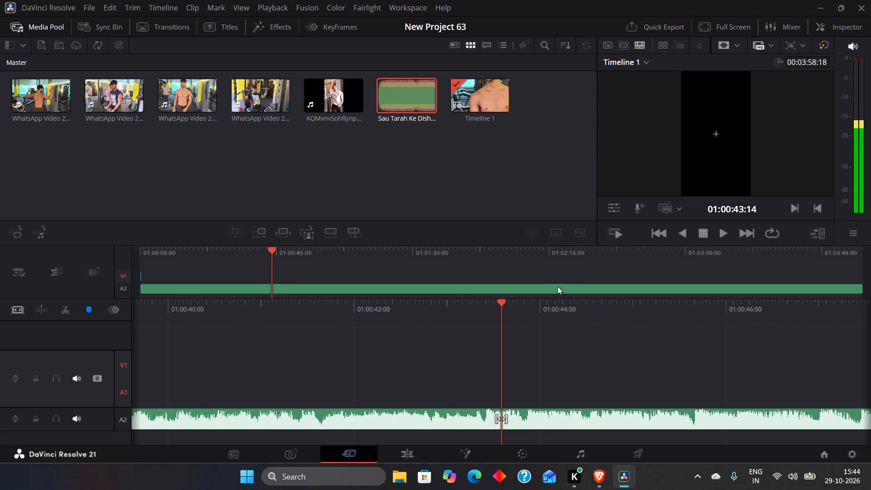
Replay the song on audio track A2 repeatedly between about 01:00:40 and 01:00:44, listening closely to that passage.
left_click_drag(519, 378, 568, 377)
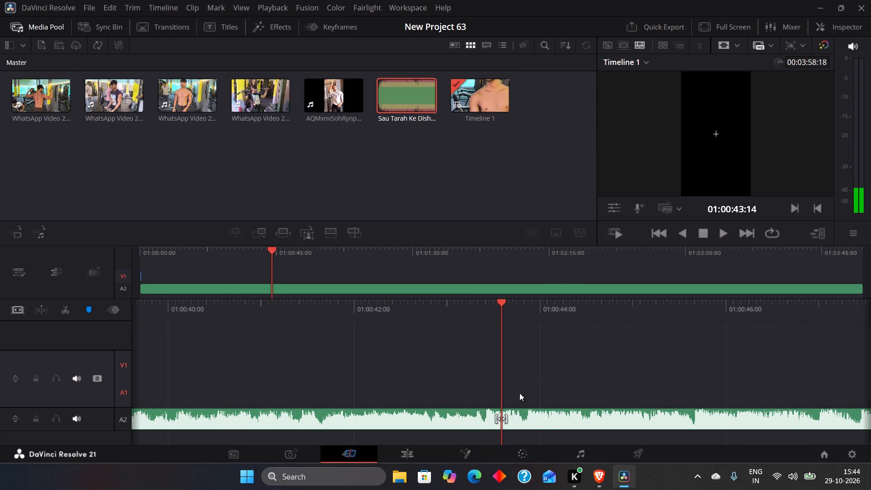
left_click_drag(501, 417, 543, 418)
left_click_drag(501, 304, 548, 296)
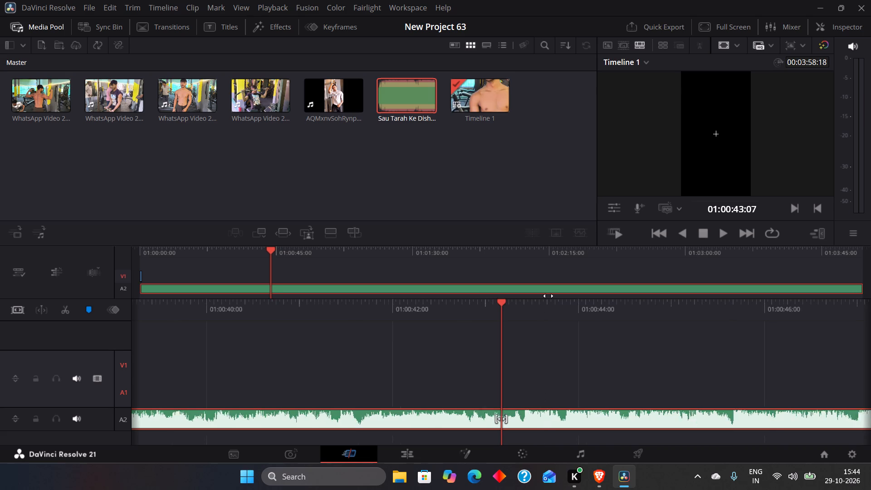
left_click_drag(548, 296, 640, 300)
key("space")
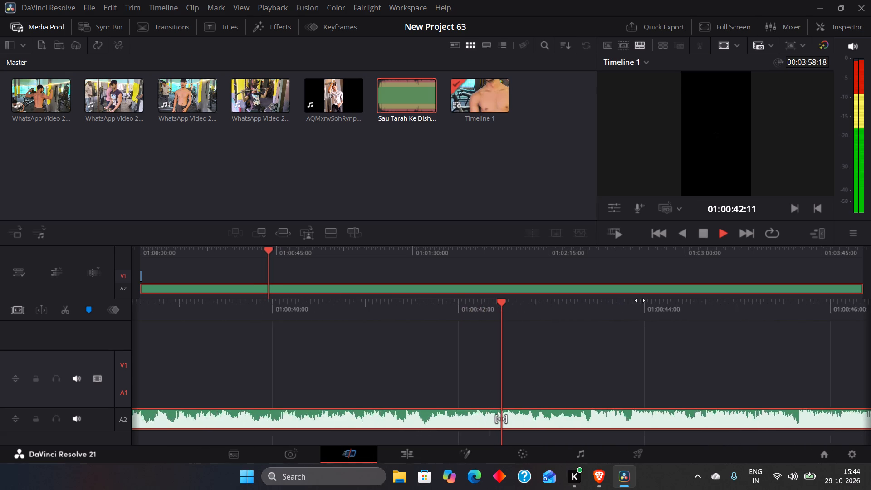
key("space")
key("space")
key("space")
key("space")
key("space")
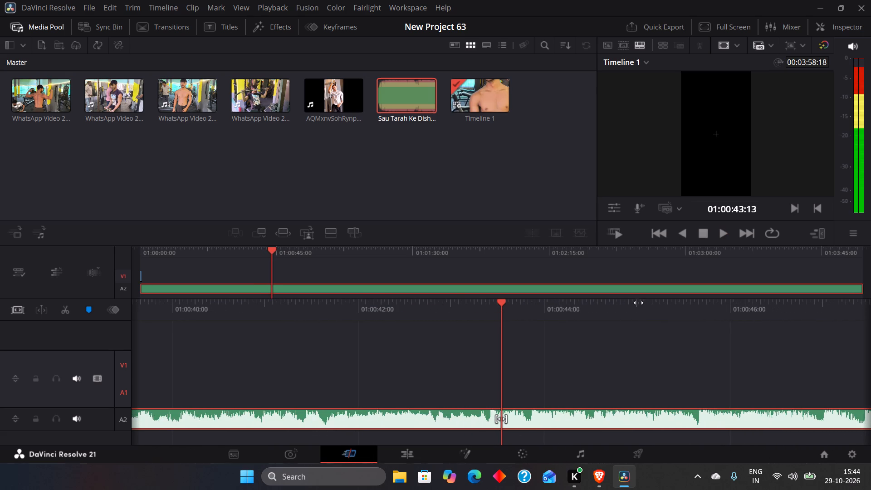
left_click_drag(500, 303, 752, 312)
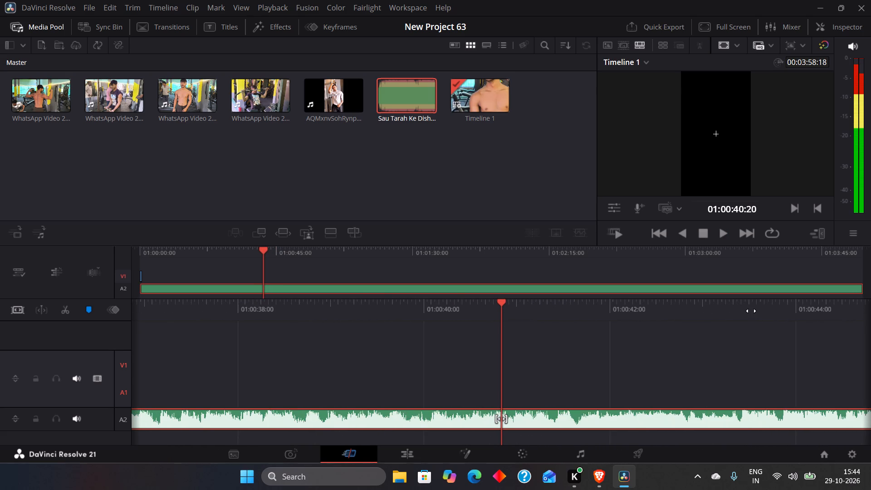
key("space")
key("space")
key("space")
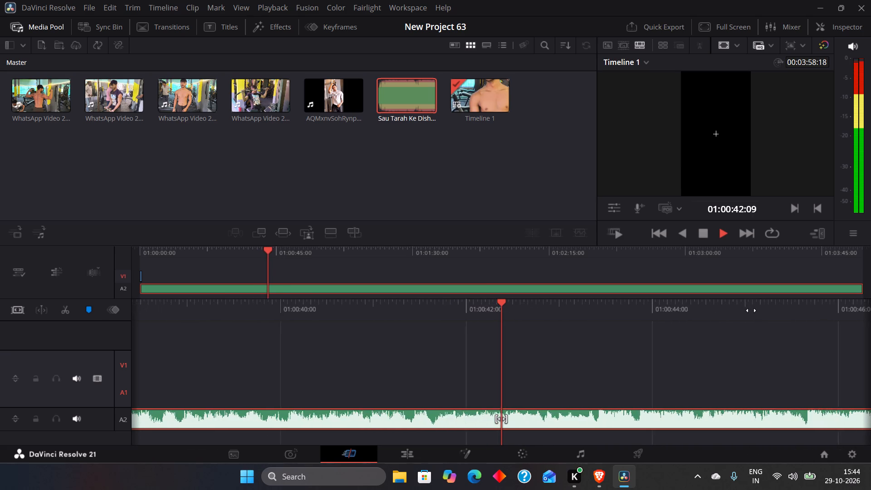
key("space")
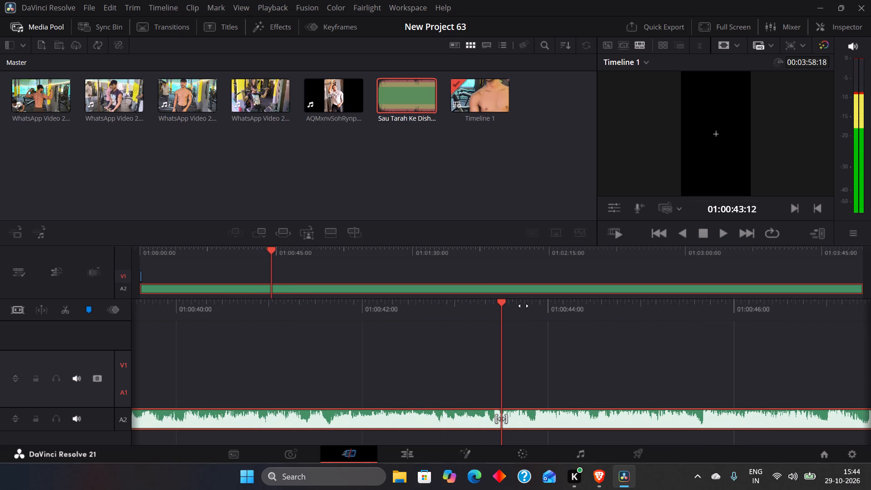
left_click_drag(514, 302, 833, 305)
key("space")
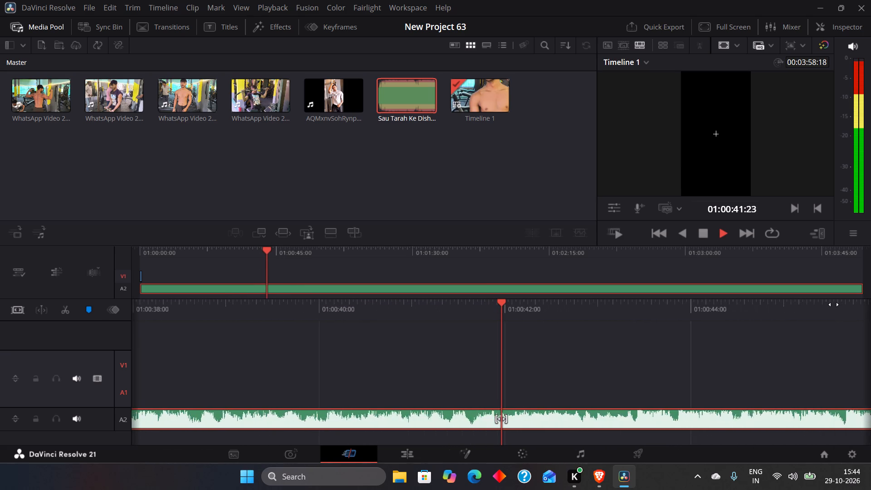
key("space")
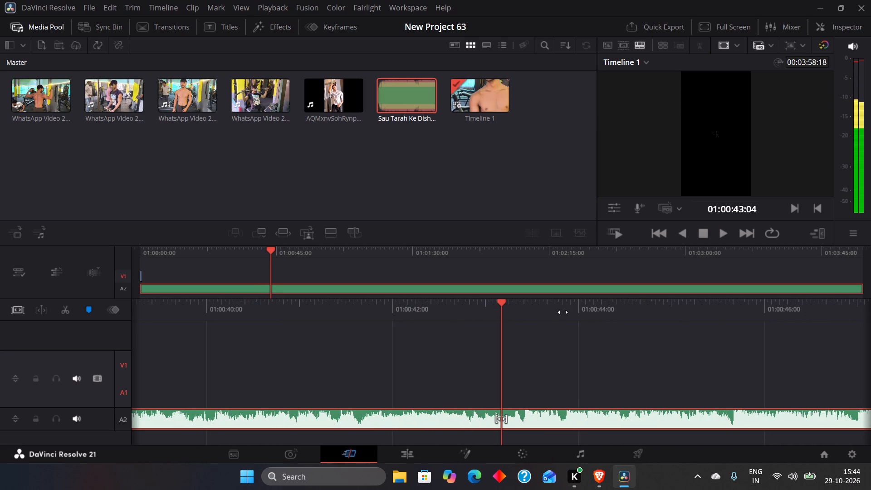
Open the AQMxnvSohRynp... clip in the Edit page's source viewer and play it through to review its video and audio.
left_click(329, 89)
left_click(318, 100)
left_click(311, 101)
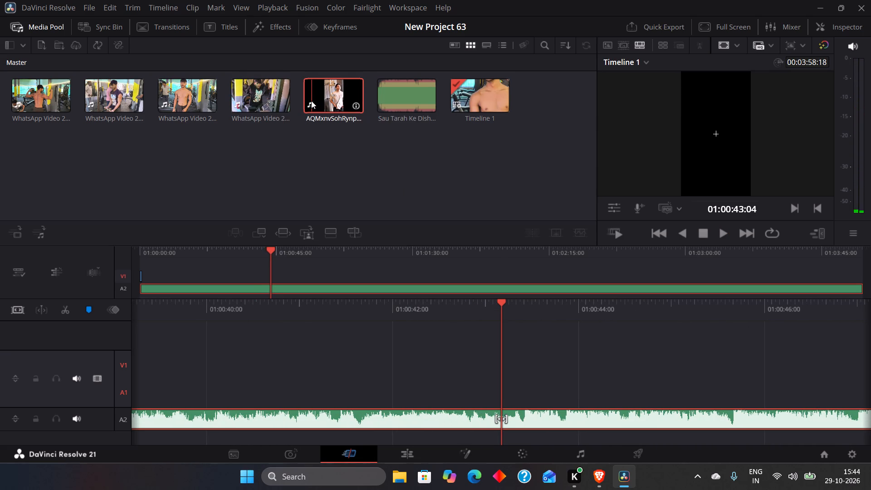
left_click(311, 101)
left_click(330, 92)
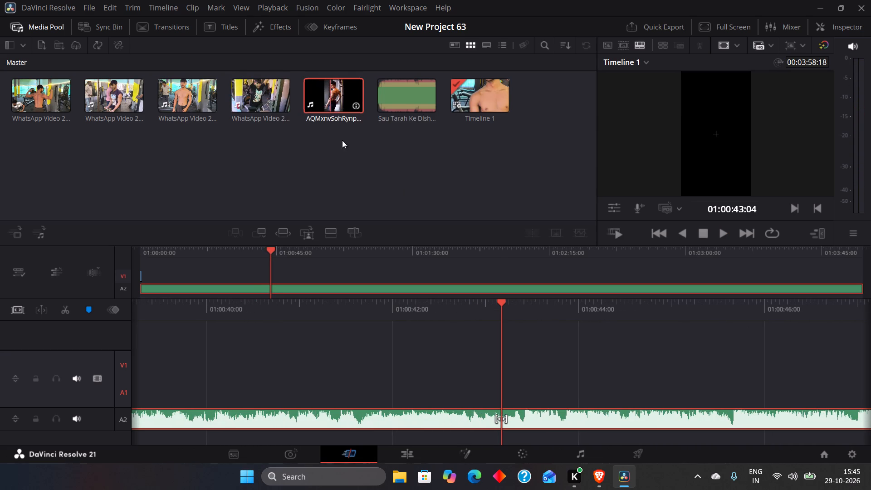
left_click(417, 446)
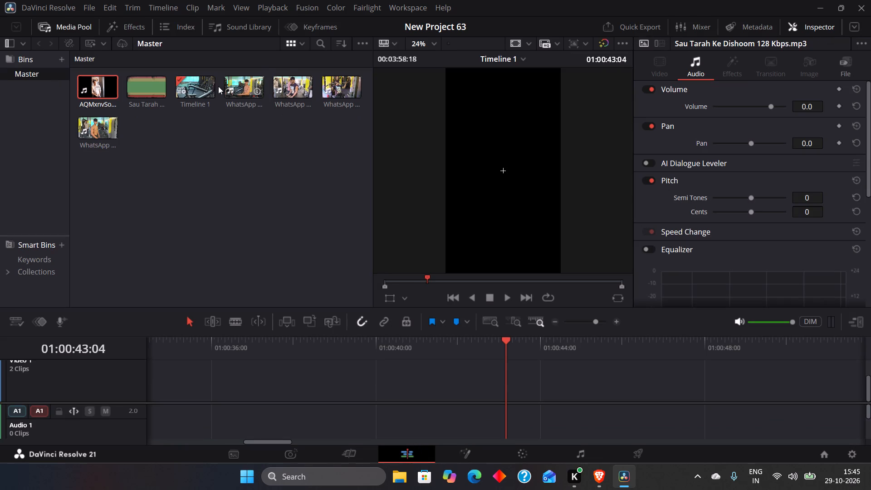
left_click(96, 84)
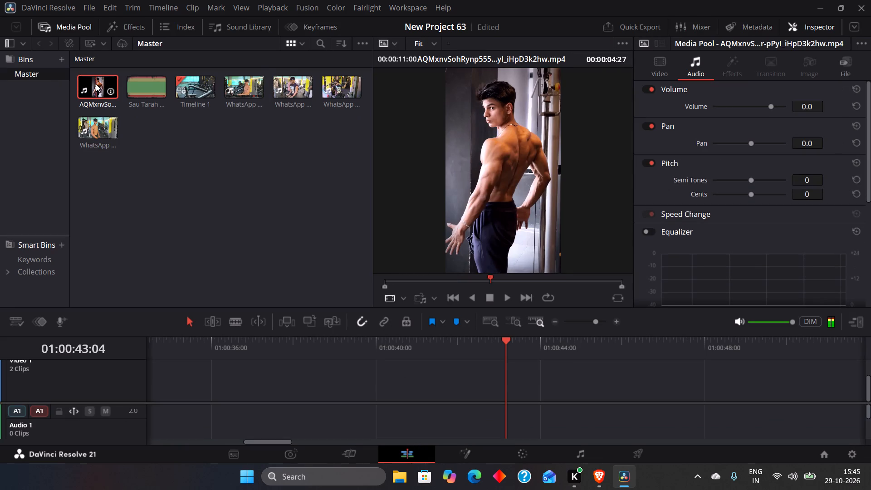
key("space")
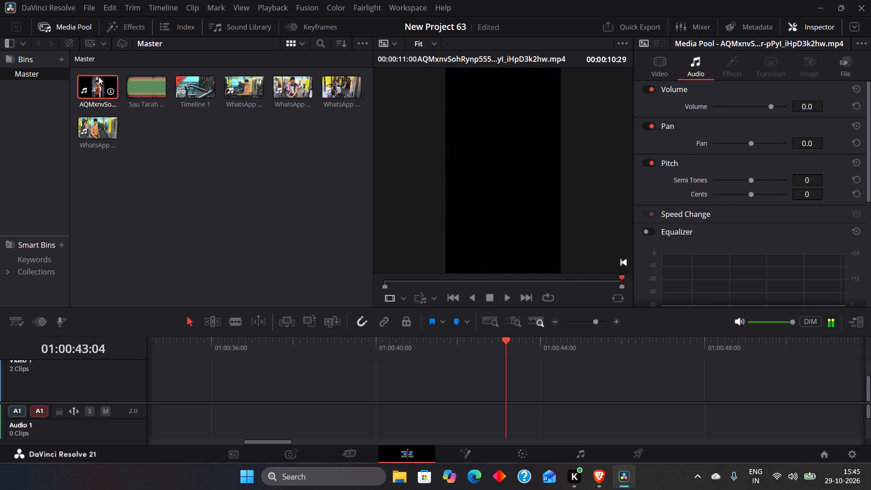
key("space")
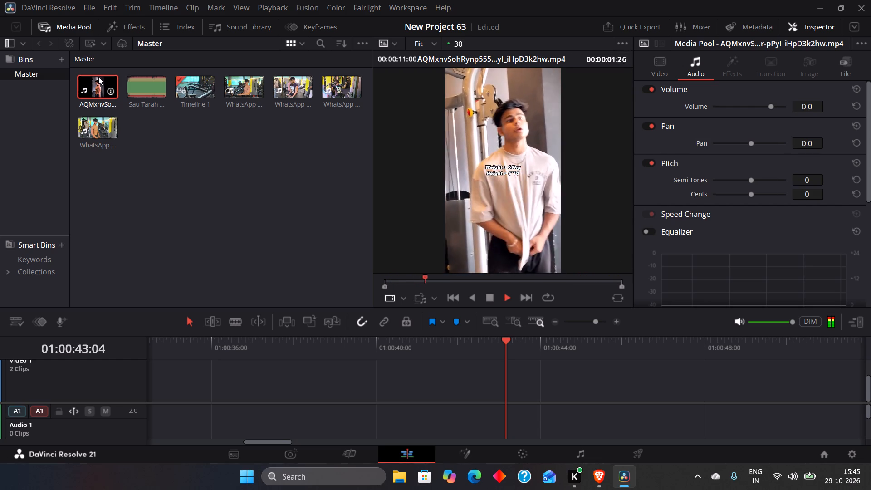
key("space")
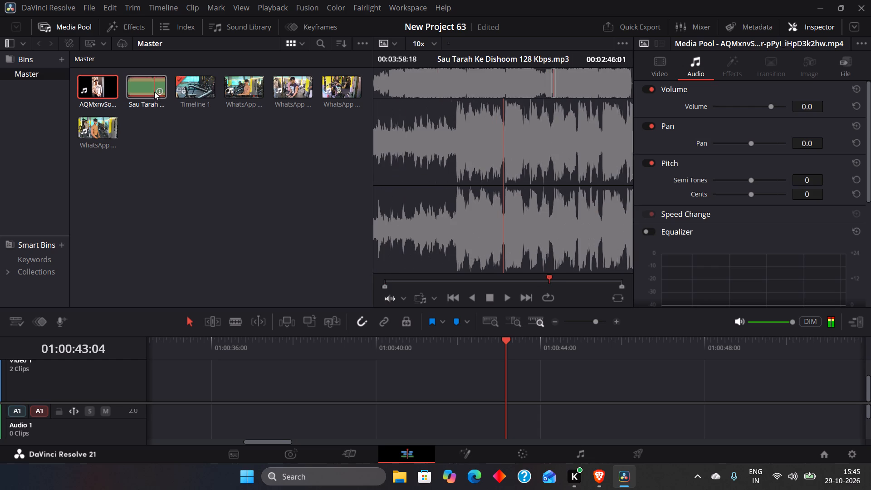
Return to the Cut page and listen to the song on A2 from 01:00:43:04 to about 01:01:41.
left_click(356, 450)
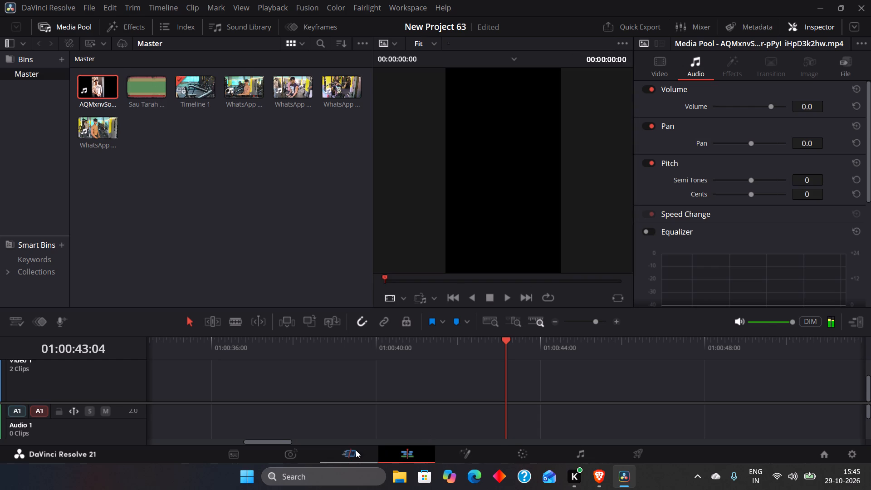
key("space")
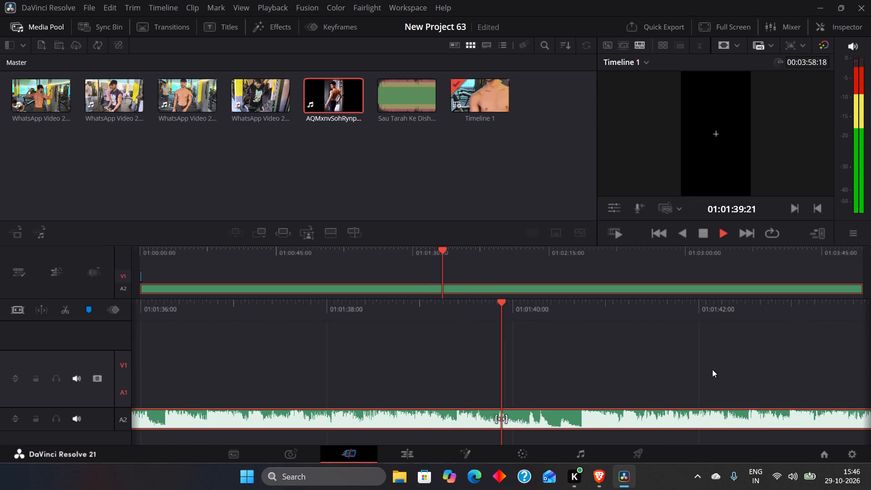
key("space")
key("space")
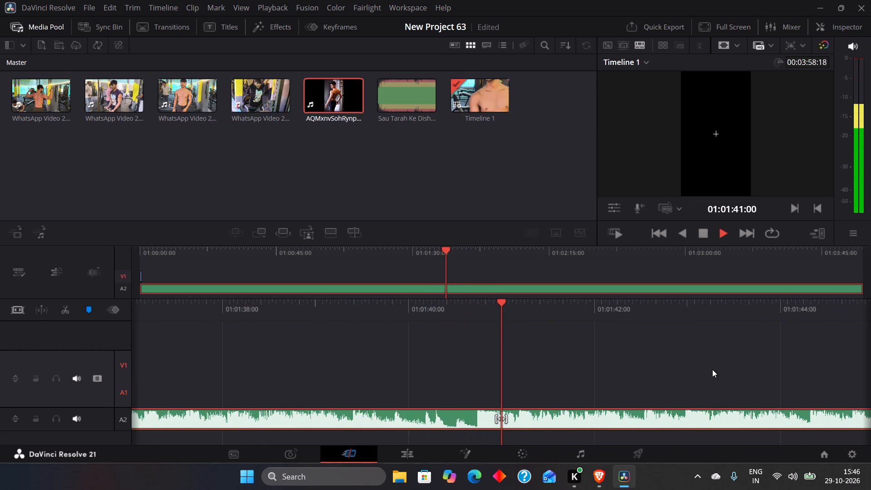
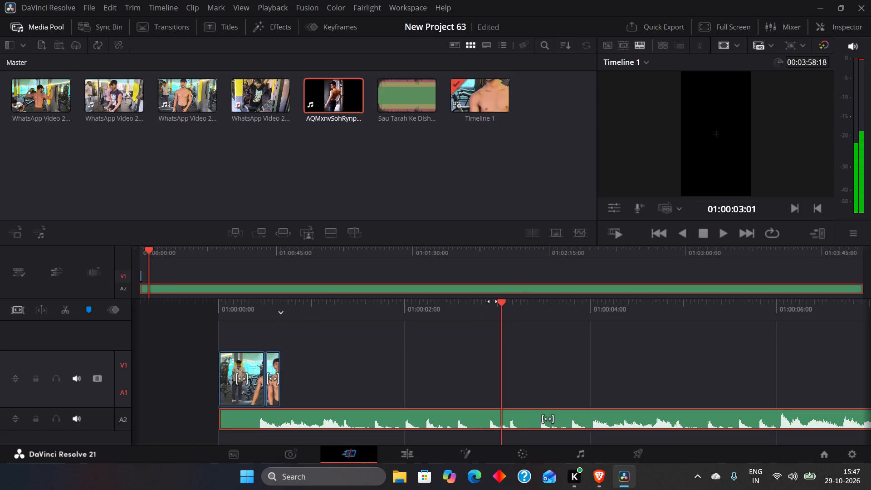
Listen to the opening section of the song on audio track A2, from its first seconds to about 01:00:26.
left_click_drag(496, 301, 870, 332)
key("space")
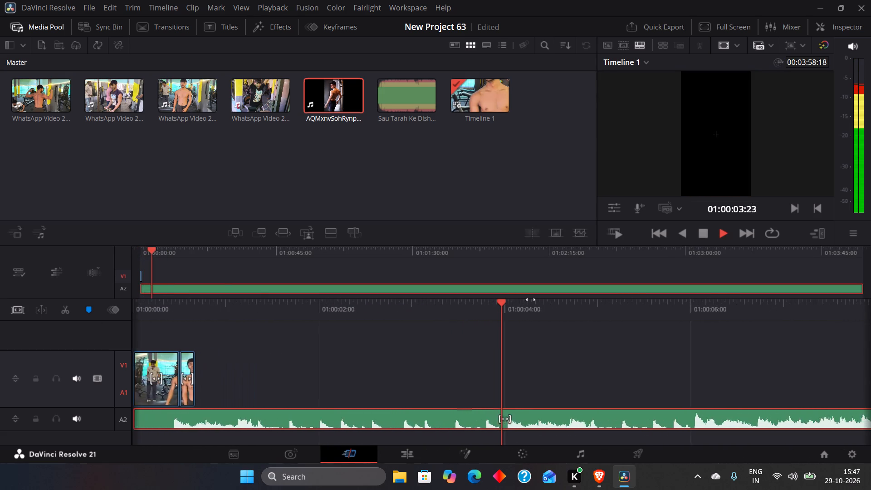
left_click_drag(521, 304, 213, 314)
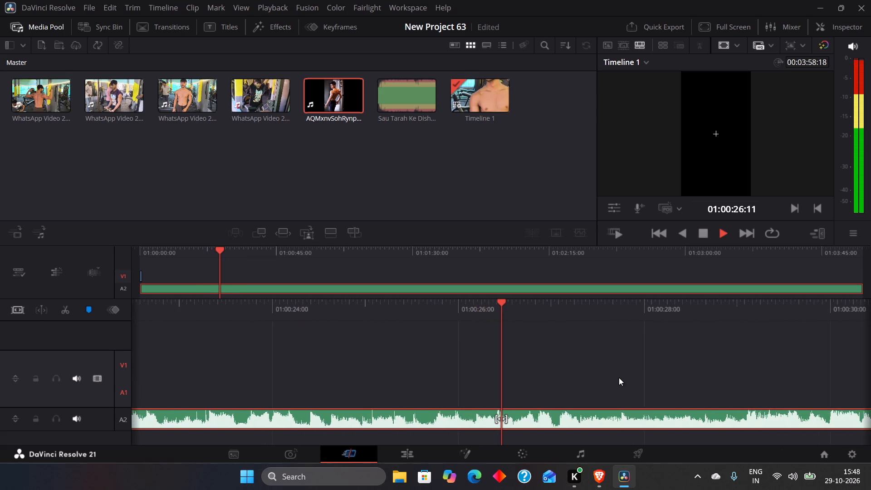
Listen to the song up to about 01:00:43 and split it on audio track A2 at 01:00:41:16 in the Edit page.
key("space")
key("space")
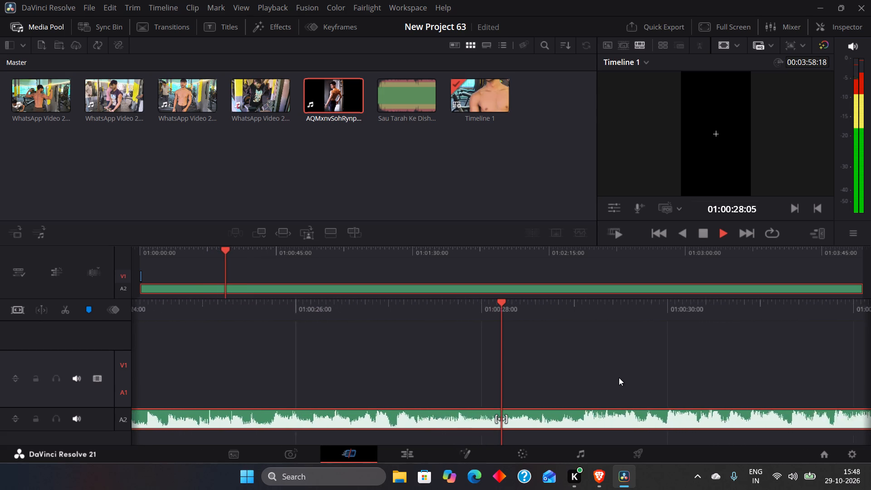
key("space")
key("space")
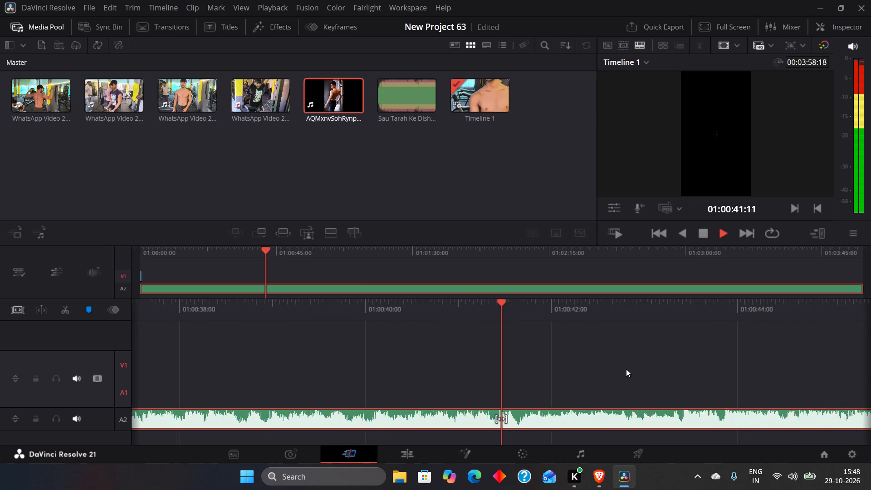
key("space")
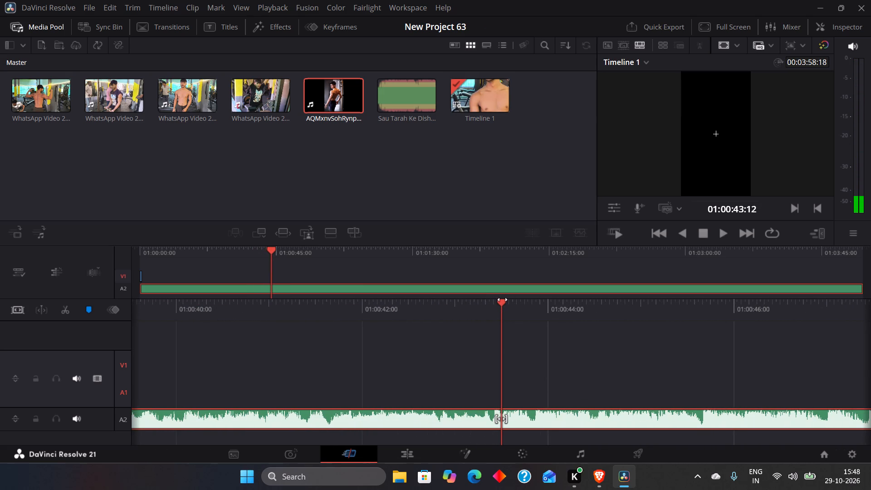
left_click_drag(503, 300, 670, 313)
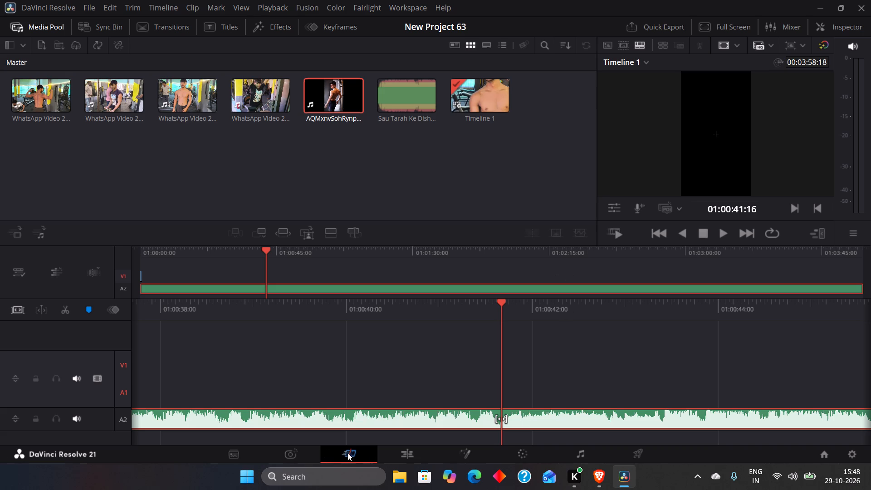
left_click(389, 456)
scroll(363, 413, "down", 4)
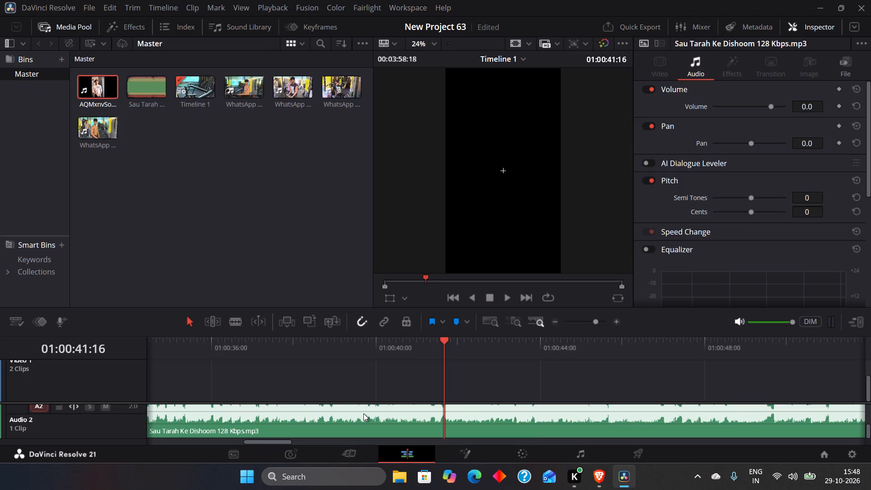
scroll(363, 413, "down", 1)
left_click(243, 322)
left_click(445, 421)
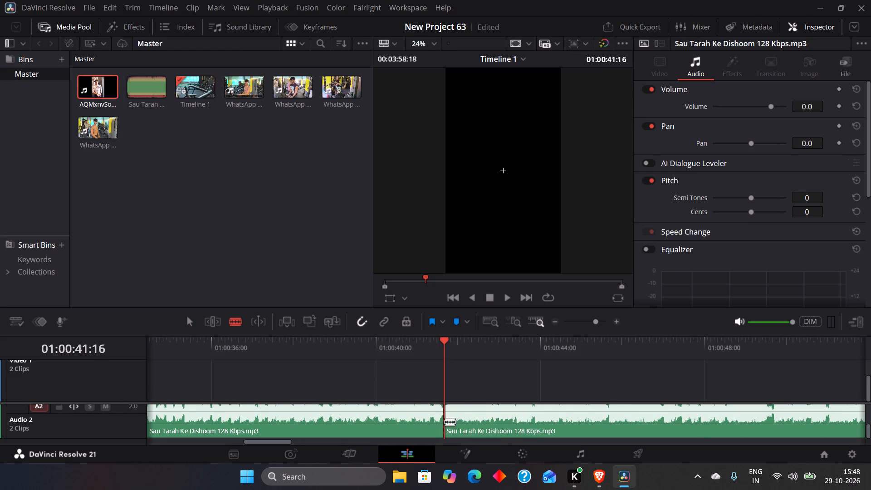
Delete the part of the song on A2 that precedes the cut at 01:00:41:16.
left_click(190, 323)
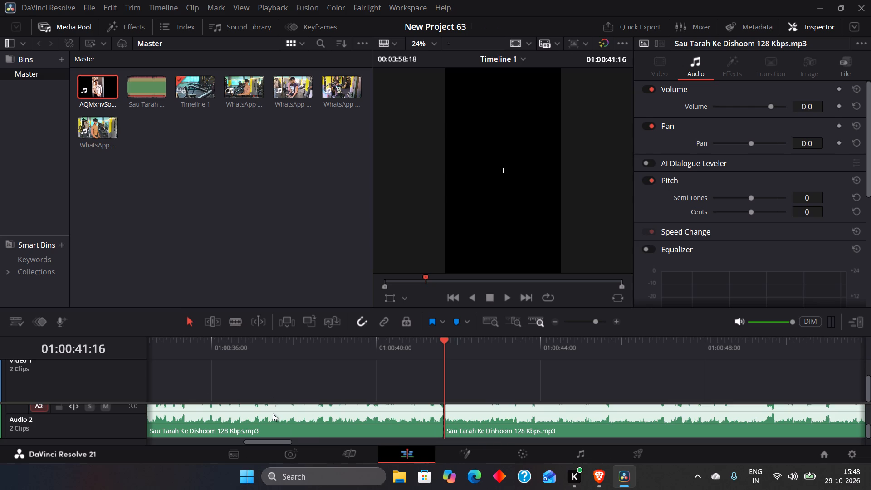
left_click(273, 413)
right_click(276, 413)
left_click(306, 206)
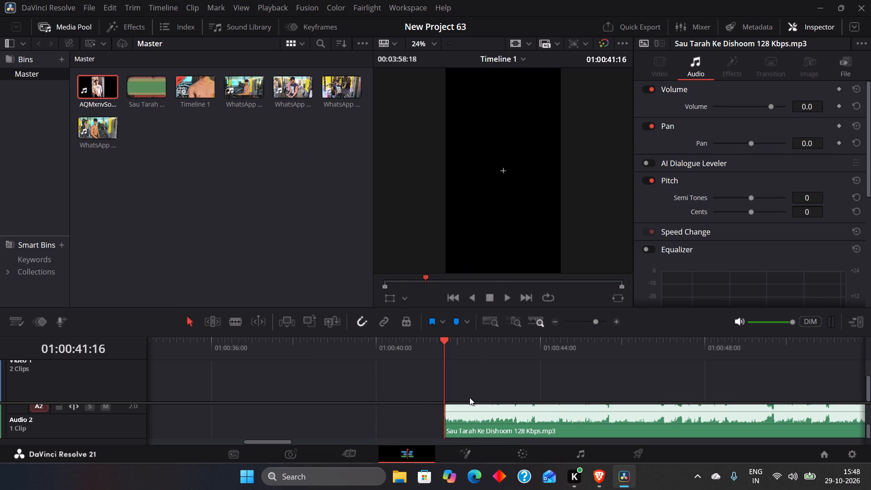
Extend the start of the remaining song clip on A2 earlier in small amounts, to about 01:00:41, replaying its opening between adjustments.
key("space")
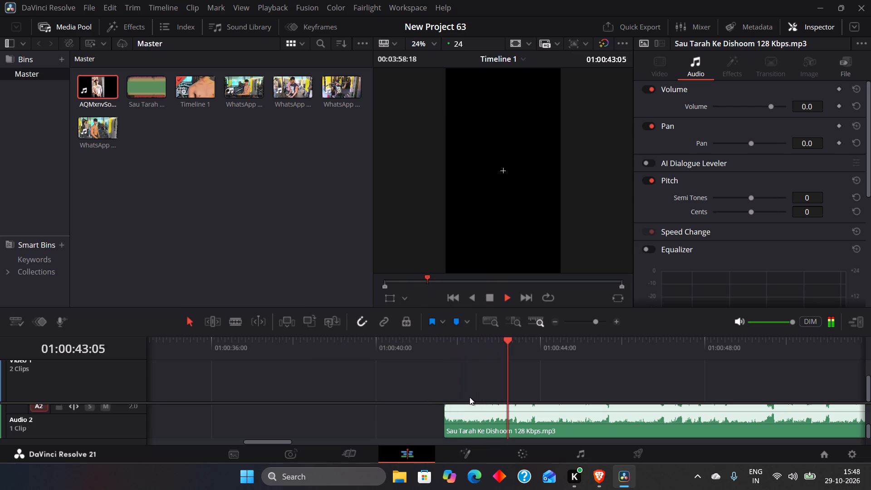
key("space")
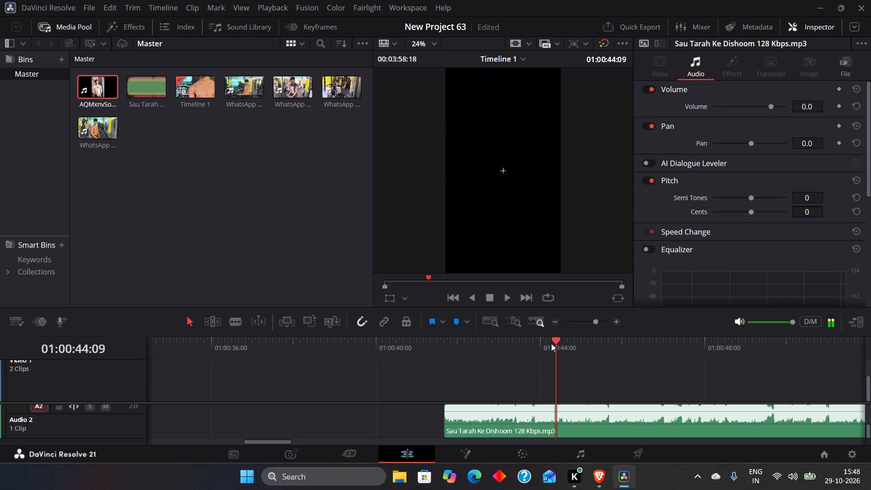
left_click_drag(553, 343, 444, 368)
key("space")
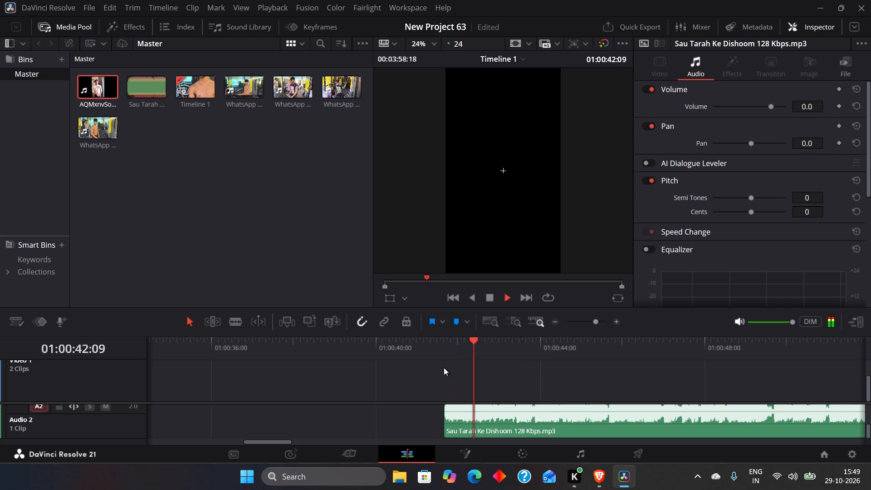
key("space")
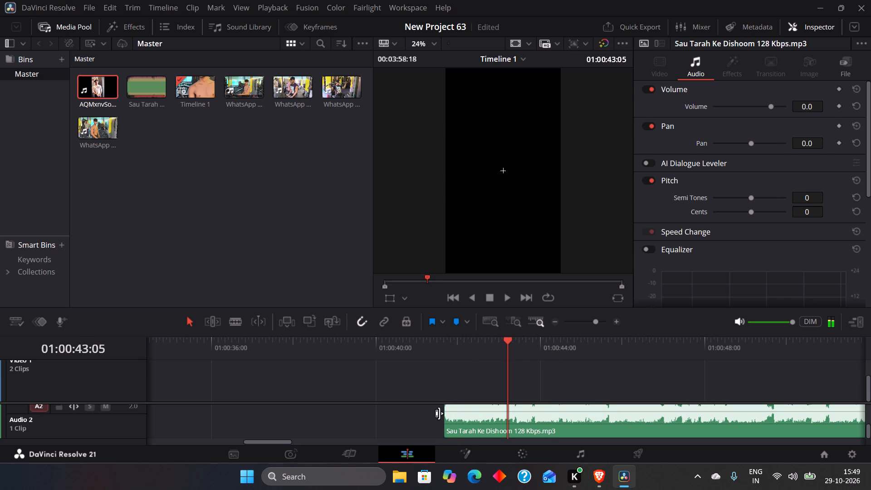
left_click_drag(445, 416, 440, 416)
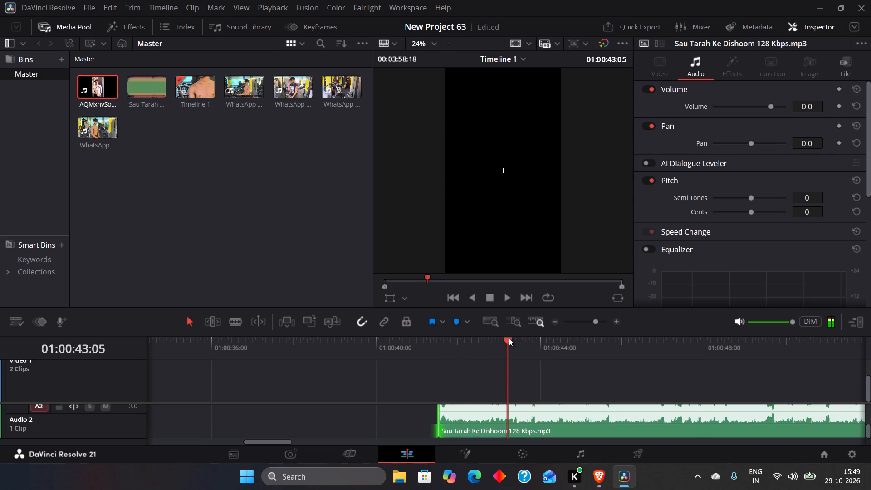
left_click_drag(506, 341, 421, 367)
key("space")
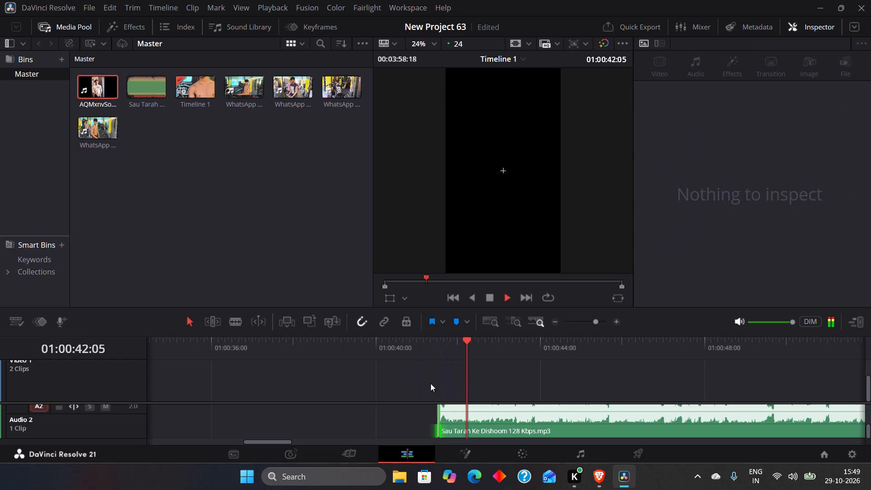
key("space")
left_click_drag(440, 416, 428, 418)
left_click_drag(472, 342, 470, 344)
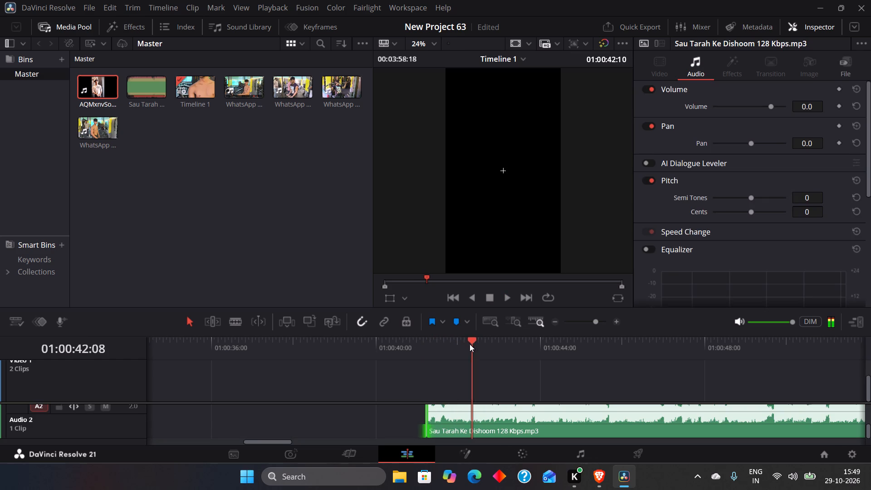
left_click_drag(470, 344, 377, 373)
key("space")
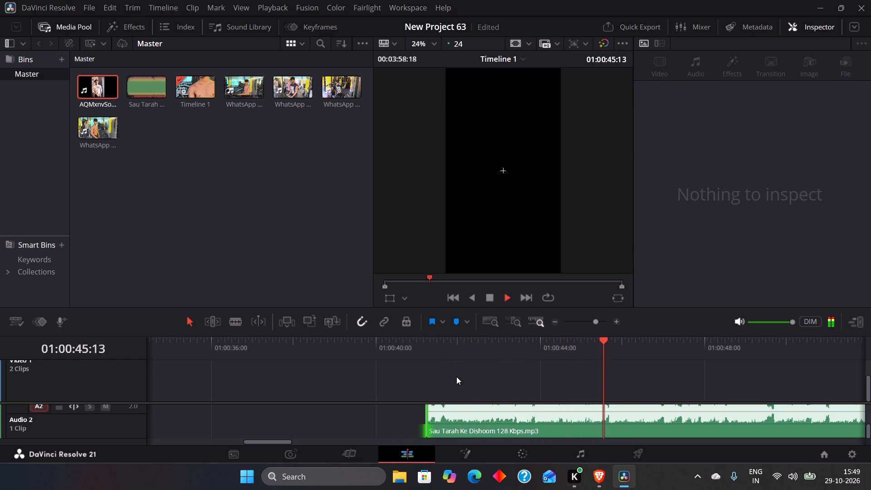
key("space")
left_click_drag(424, 414, 402, 419)
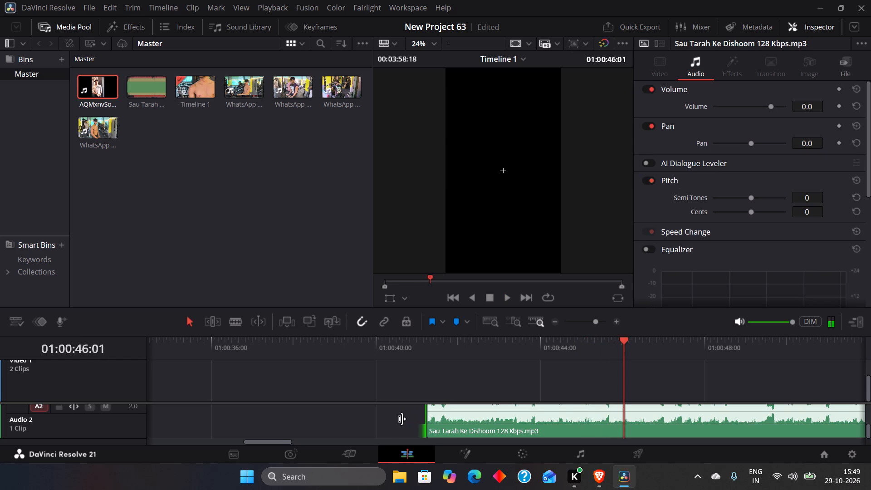
left_click_drag(402, 419, 401, 419)
left_click_drag(427, 412, 421, 412)
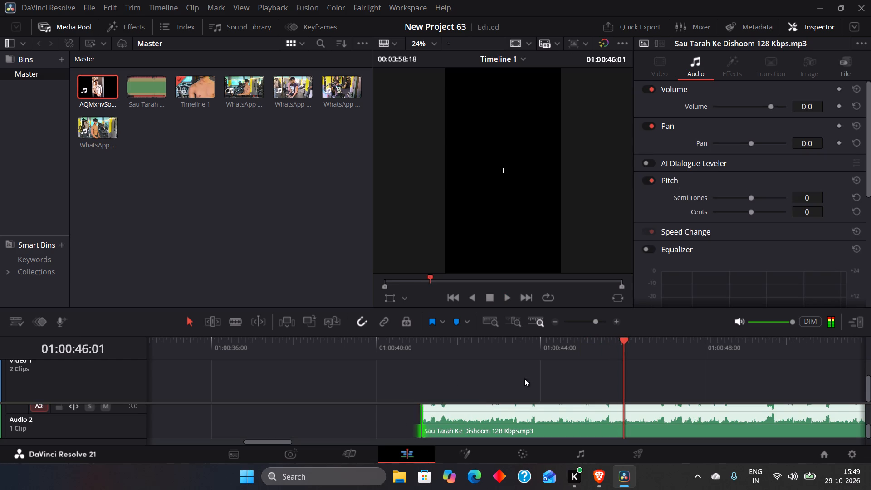
Listen to the trimmed song from its start to about 01:01:00 and replay the AQMxnvSohRynp... reference clip to compare their music.
left_click_drag(620, 339, 388, 385)
key("space")
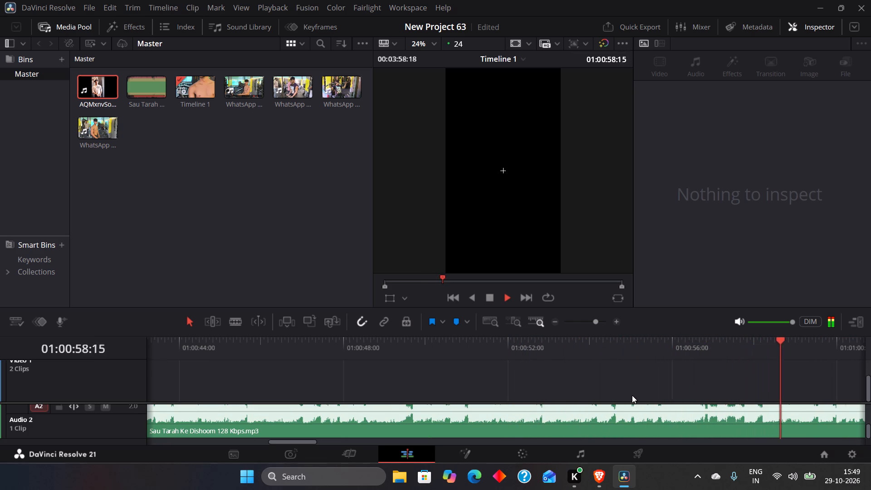
key("space")
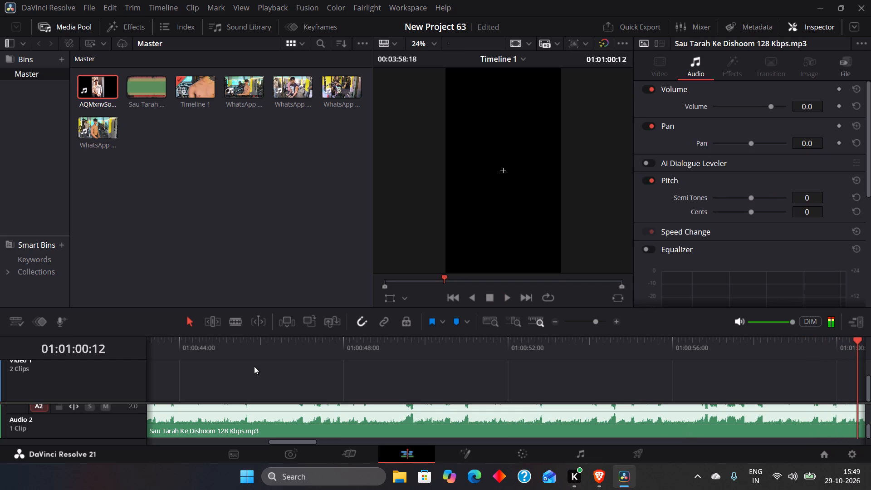
left_click(95, 97)
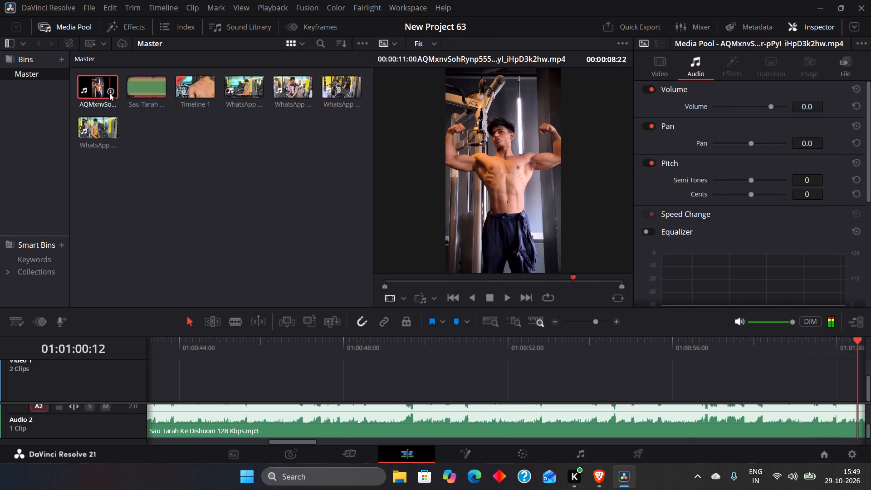
key("space")
key("space")
key("space")
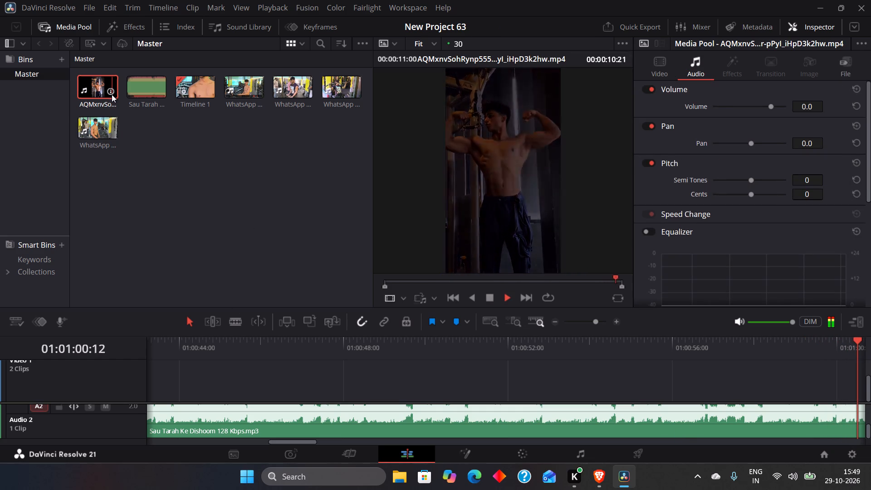
key("space")
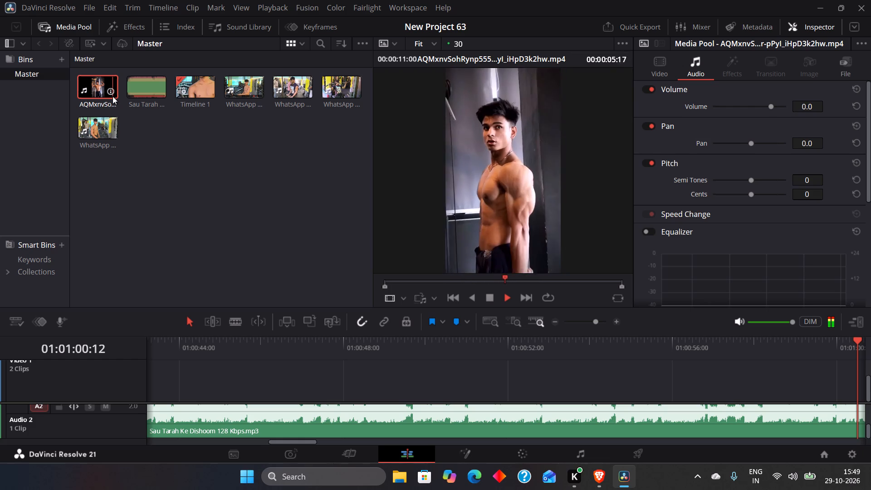
key("space")
Listen to the song on A2 from 01:01:00:12 to about 01:01:41 and compare it with the AQMxnvSohRynp... reference clip.
key("space")
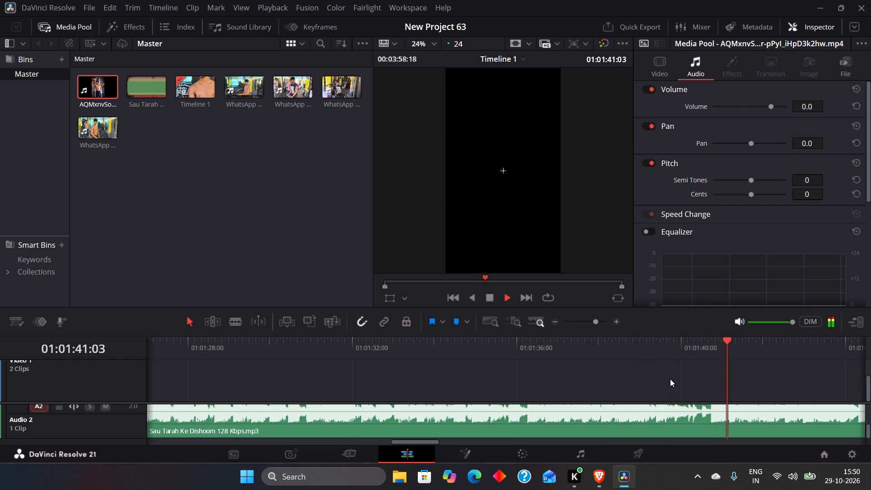
key("space")
left_click(99, 85)
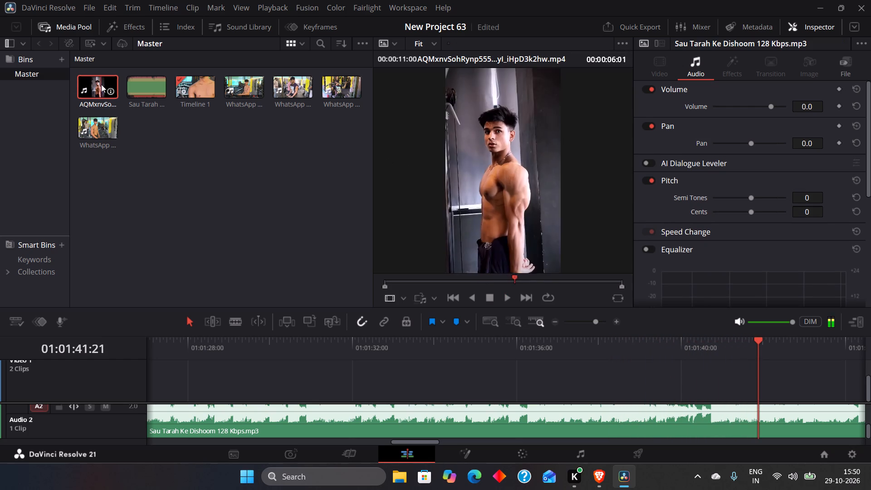
key("space")
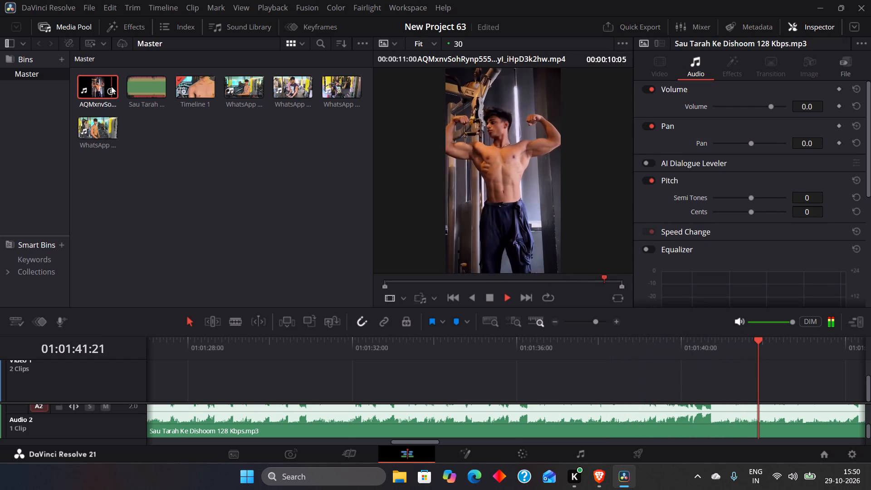
key("space")
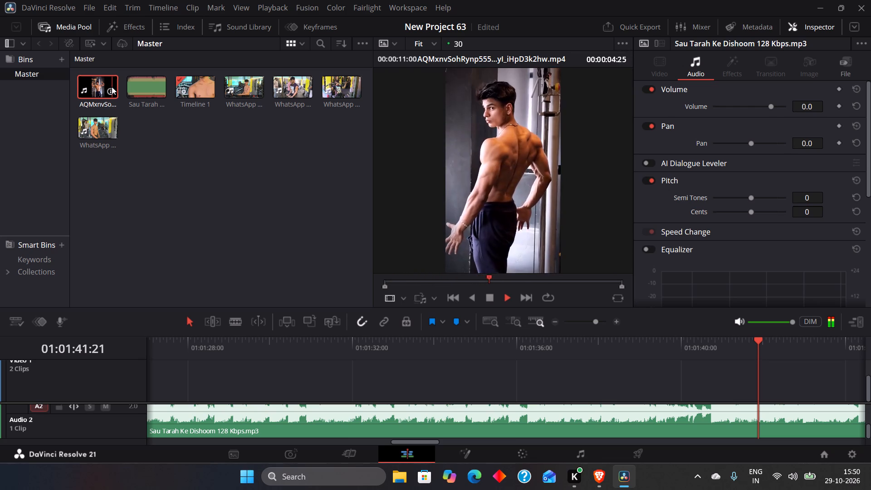
key("space")
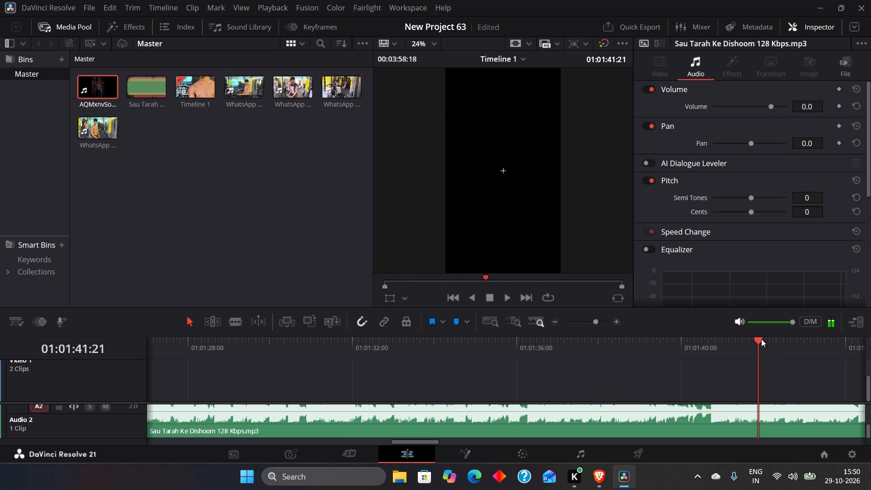
Replay the song on A2 between about 01:01:36 and 01:01:41 to pinpoint where the wanted passage begins.
left_click_drag(761, 339, 616, 351)
key("space")
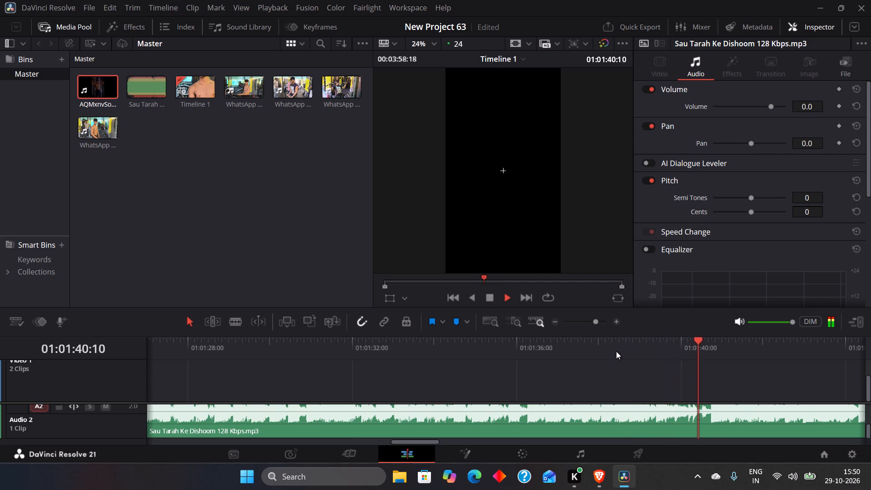
key("space")
left_click_drag(724, 345, 561, 348)
key("space")
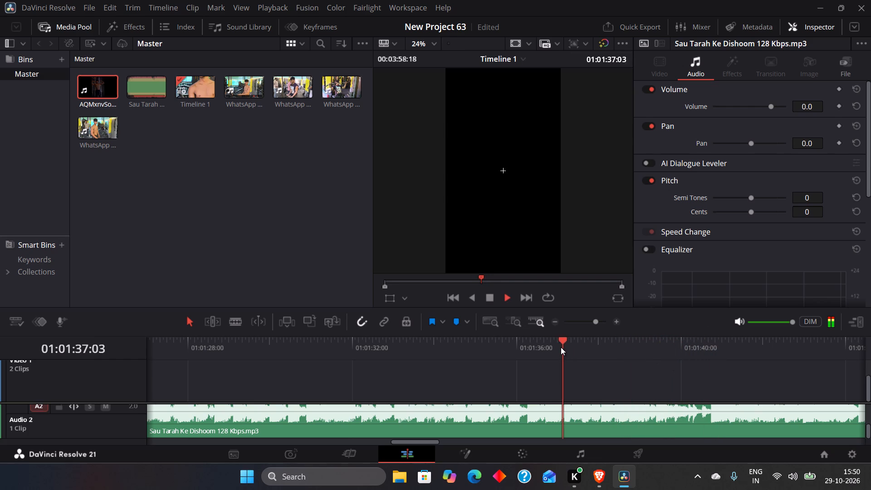
key("space")
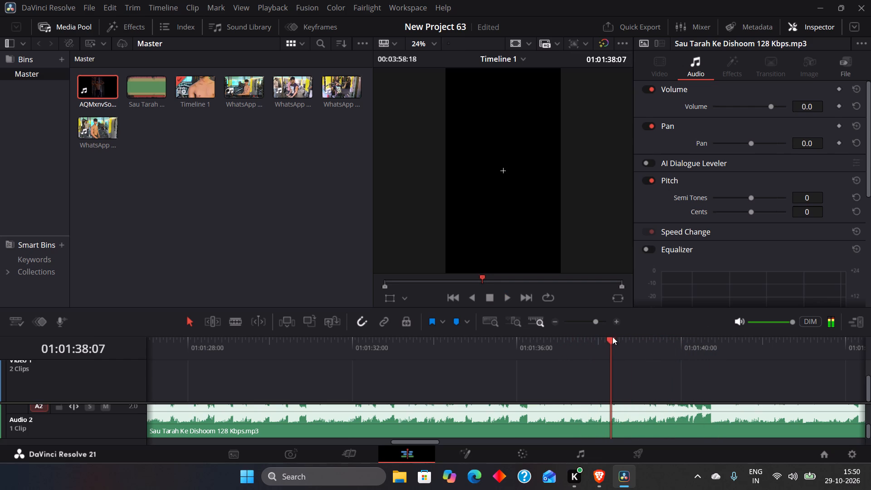
left_click_drag(612, 337, 571, 346)
left_click_drag(572, 343, 539, 346)
key("space")
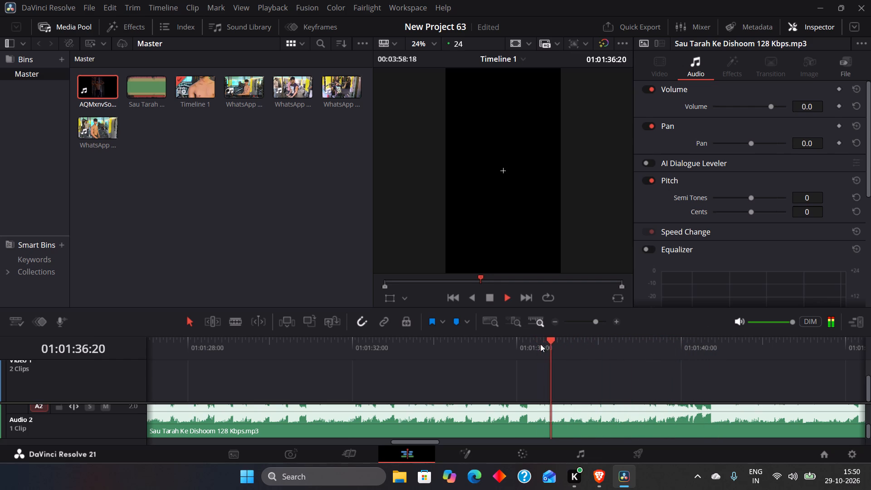
key("space")
left_click_drag(564, 339, 533, 350)
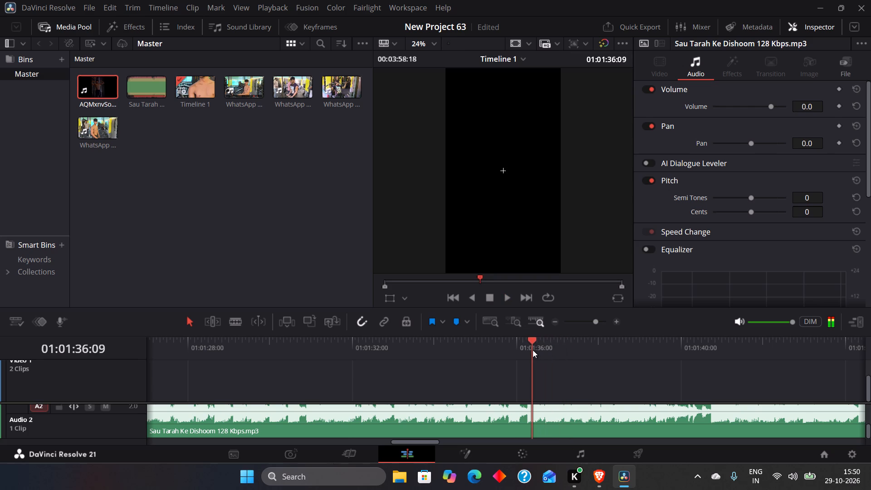
left_click_drag(533, 350, 474, 360)
key("space")
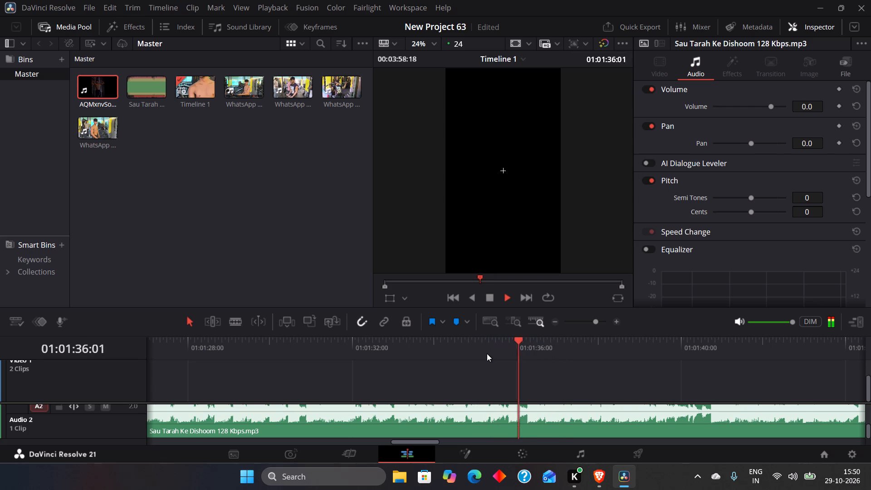
key("space")
key("space")
key("space")
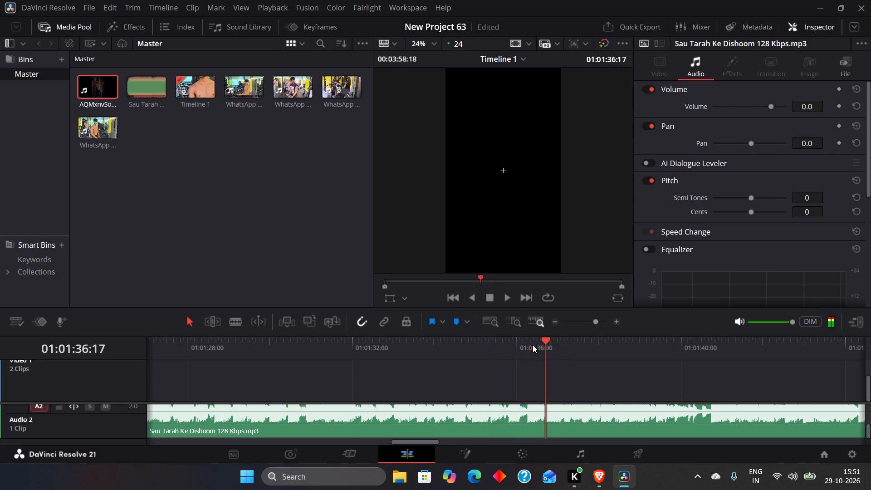
Split the song on A2 at 01:01:36:05 and cut out the part before it, leaving the gap.
left_click_drag(539, 342, 524, 349)
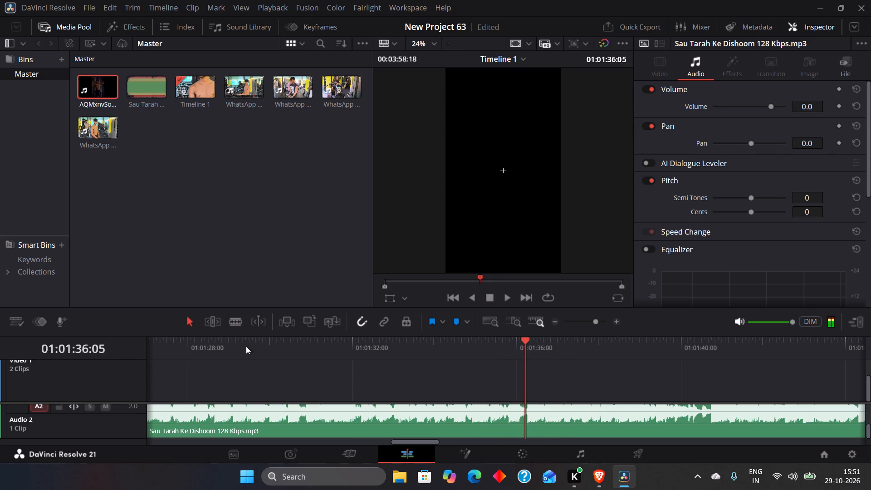
left_click(236, 318)
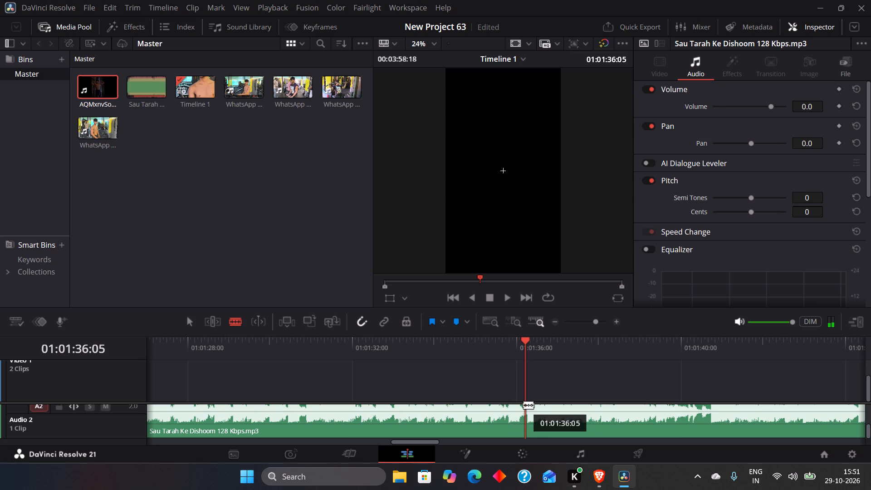
left_click(526, 405)
left_click(192, 322)
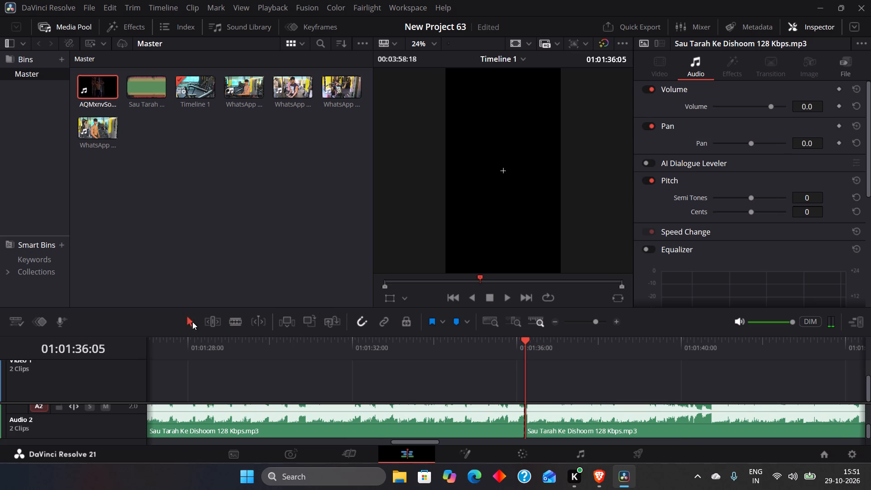
left_click(370, 419)
right_click(371, 418)
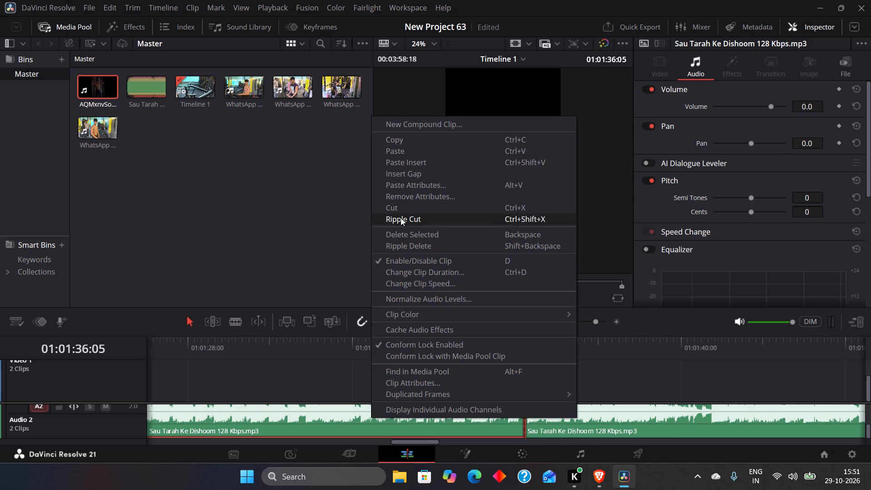
left_click(401, 209)
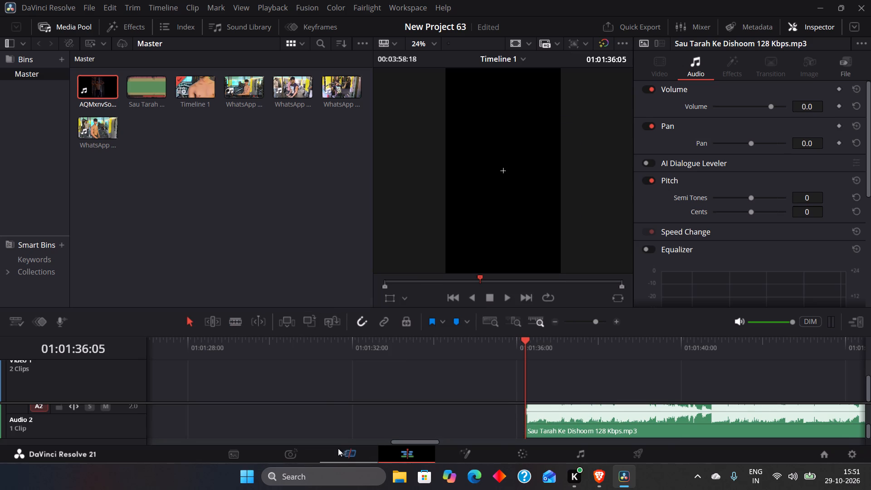
Play the song on to the passage's end, split it at 01:02:15:15 and cut out everything after that point.
left_click(350, 449)
key("space")
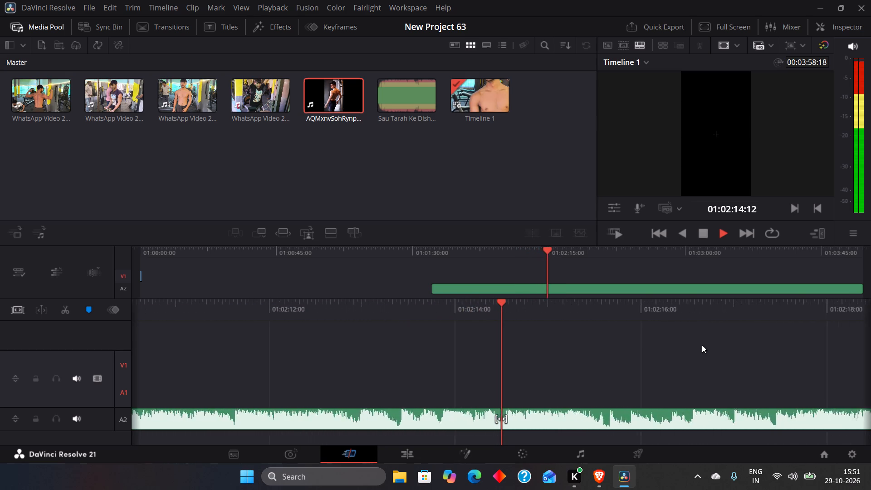
key("space")
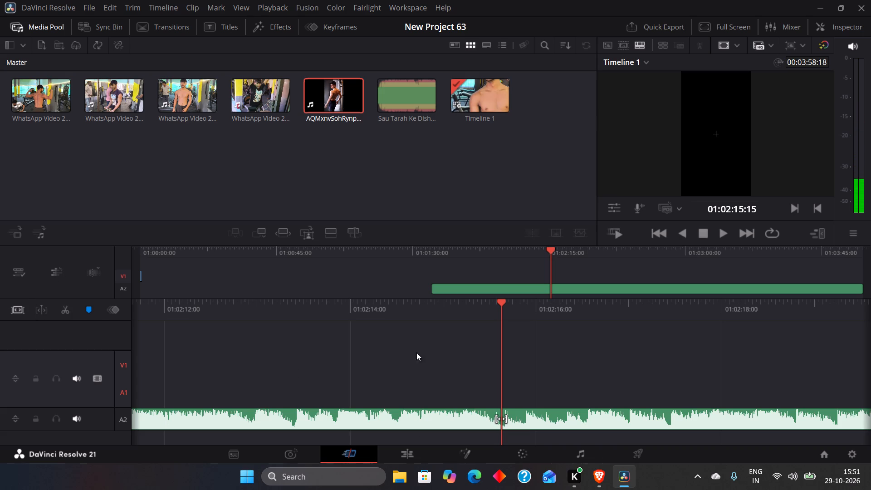
left_click(415, 452)
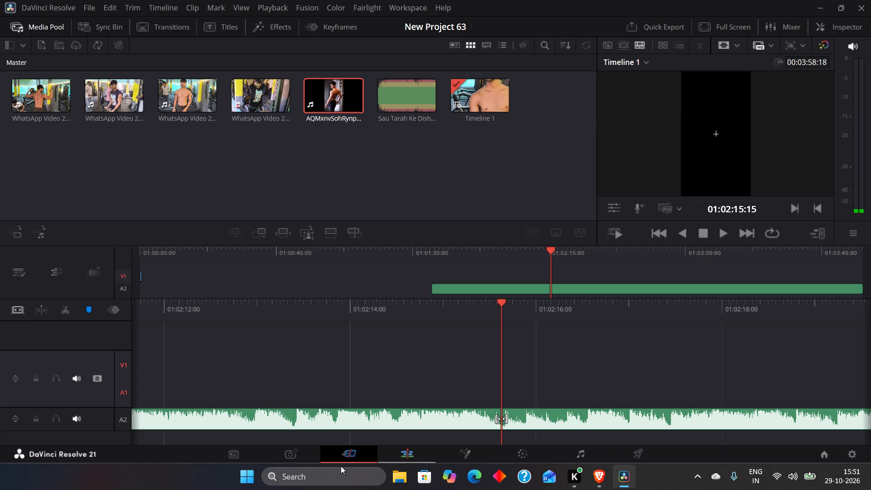
left_click(228, 324)
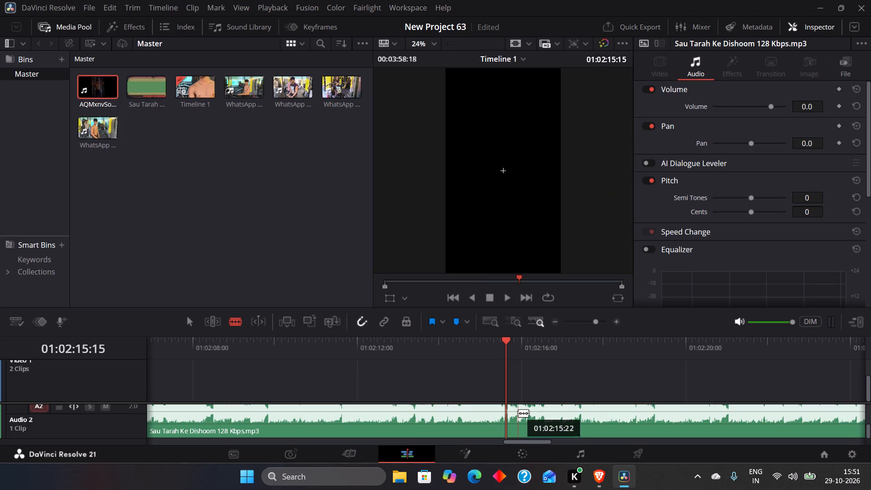
left_click(504, 414)
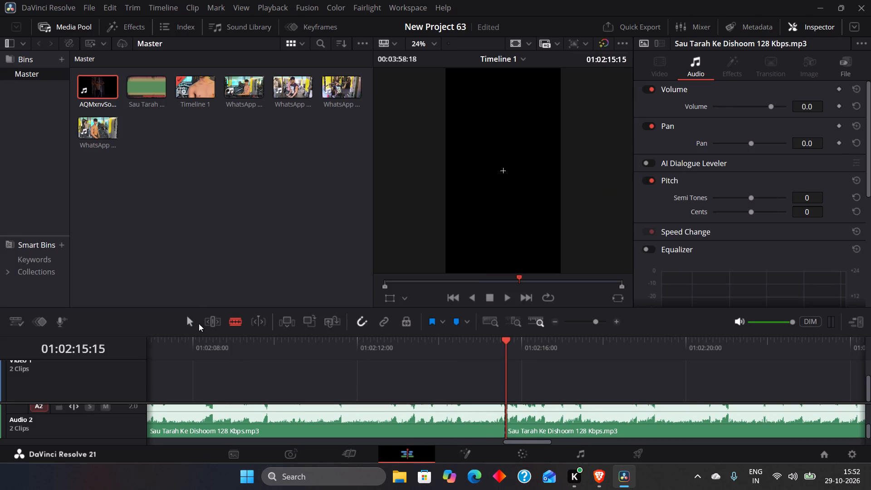
left_click(193, 323)
left_click(590, 409)
left_click(593, 412)
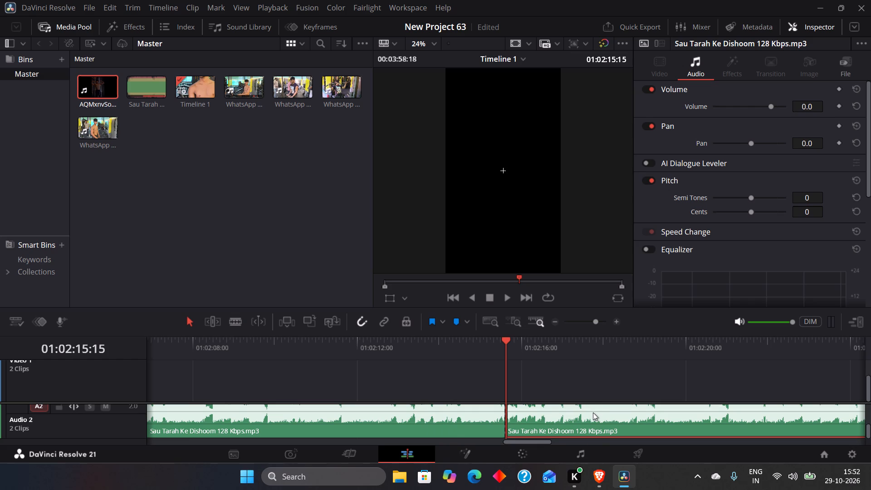
right_click(593, 412)
left_click(615, 206)
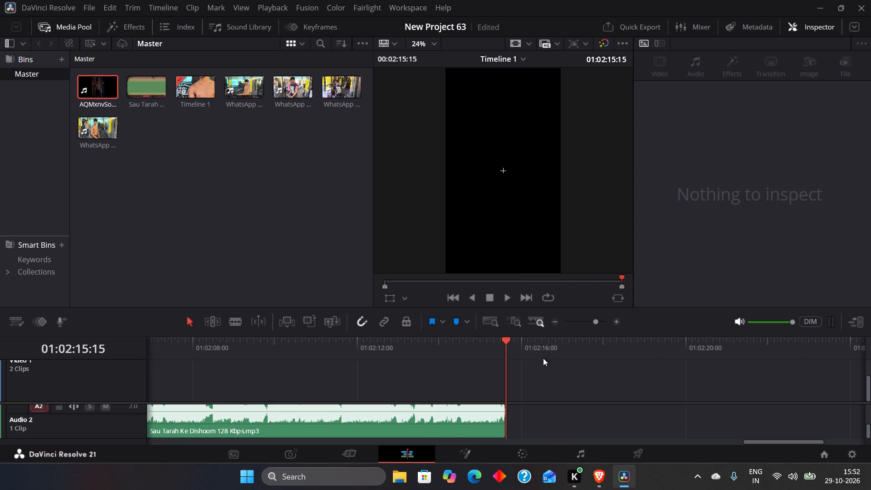
Scrub back through the trimmed song on A2 from its end to before its start.
left_click(366, 460)
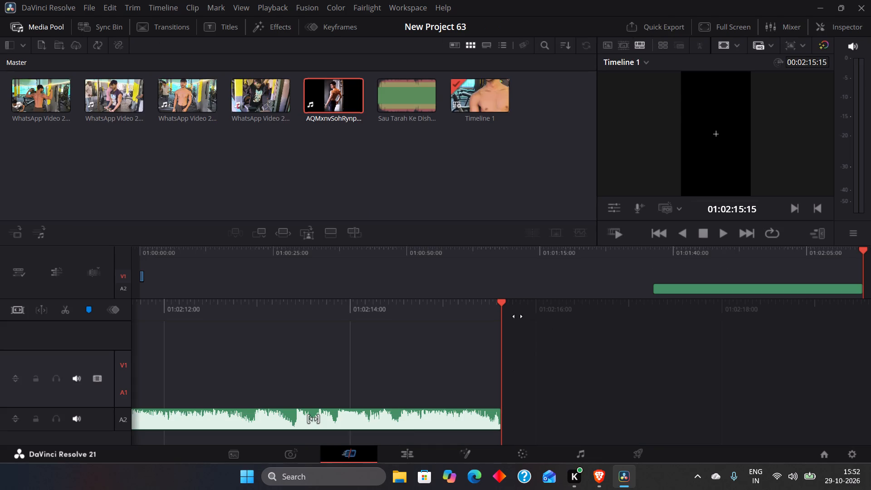
left_click_drag(499, 303, 870, 347)
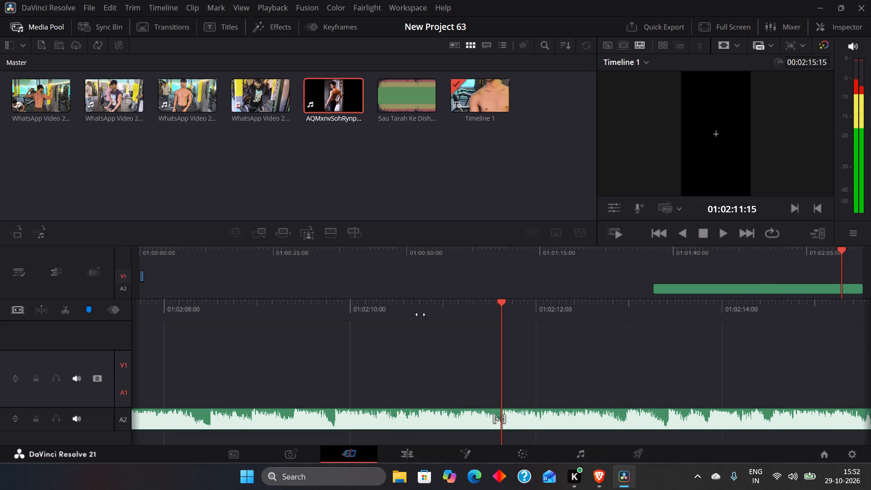
left_click_drag(494, 307, 870, 347)
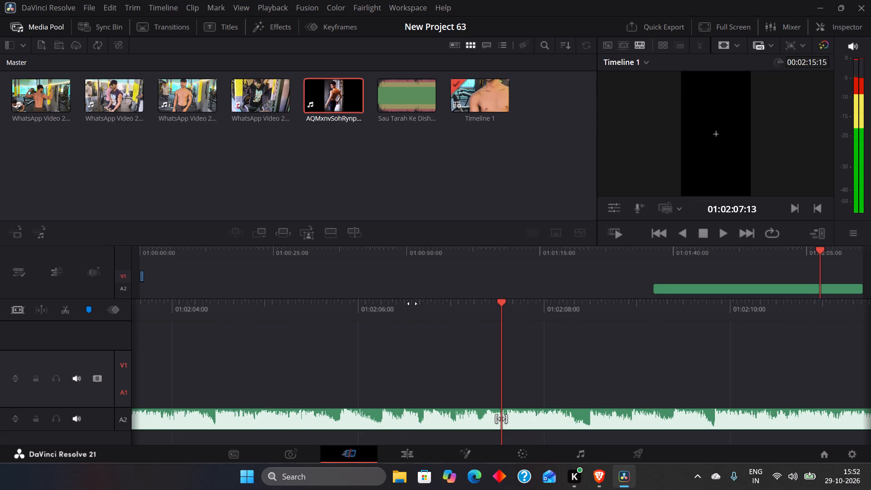
left_click_drag(412, 304, 870, 338)
left_click_drag(462, 310, 794, 337)
left_click_drag(403, 322, 621, 328)
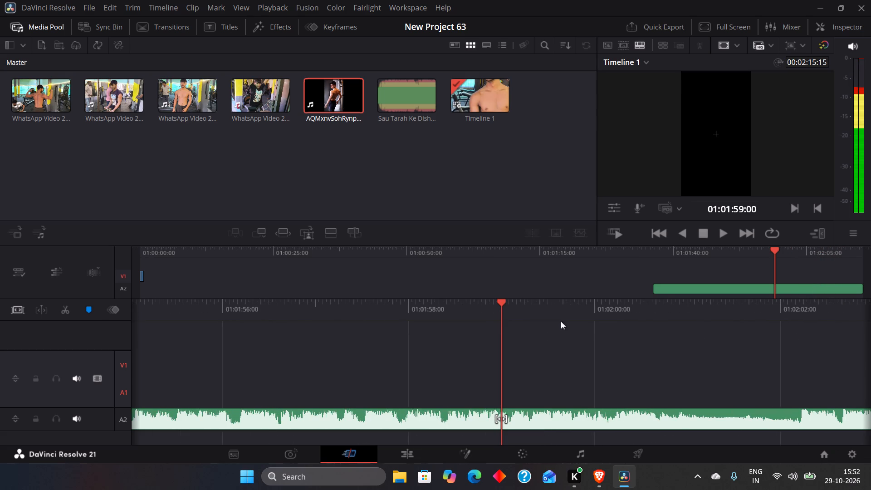
scroll(459, 311, "down", 3, "alt")
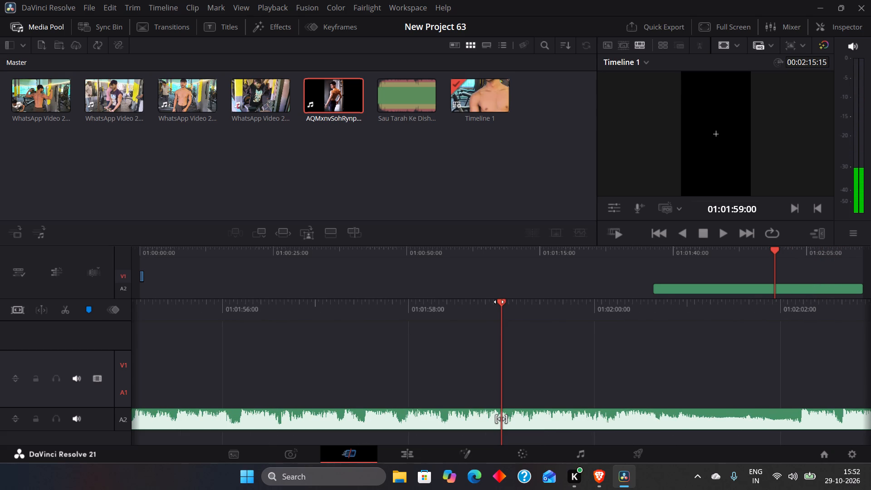
left_click_drag(499, 302, 870, 337)
left_click_drag(502, 304, 525, 306)
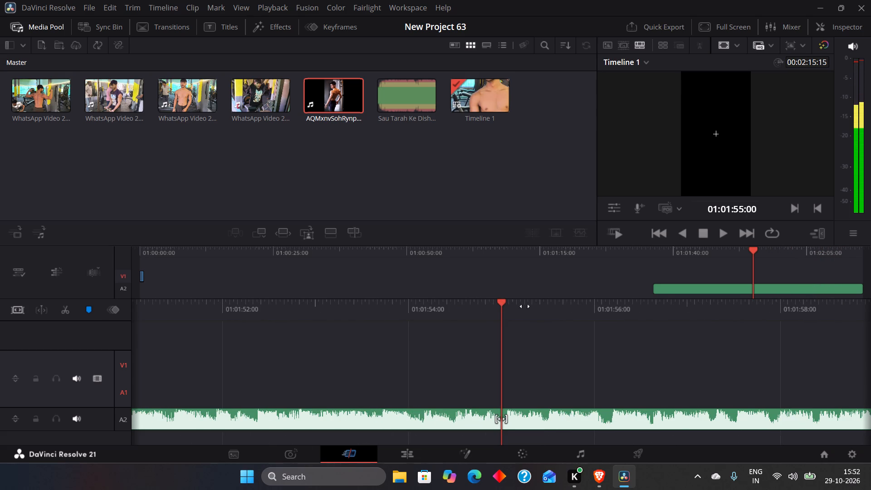
left_click_drag(525, 306, 870, 319)
left_click_drag(730, 247, 654, 263)
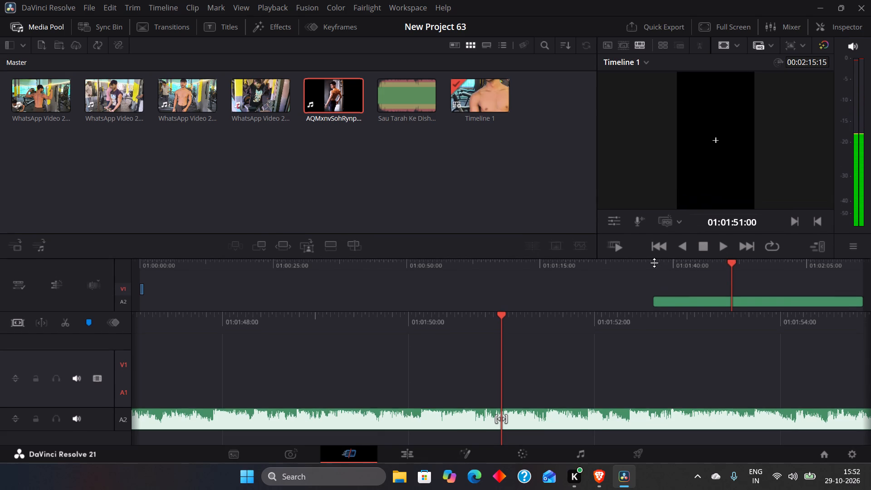
left_click_drag(654, 263, 667, 249)
left_click_drag(730, 252, 576, 263)
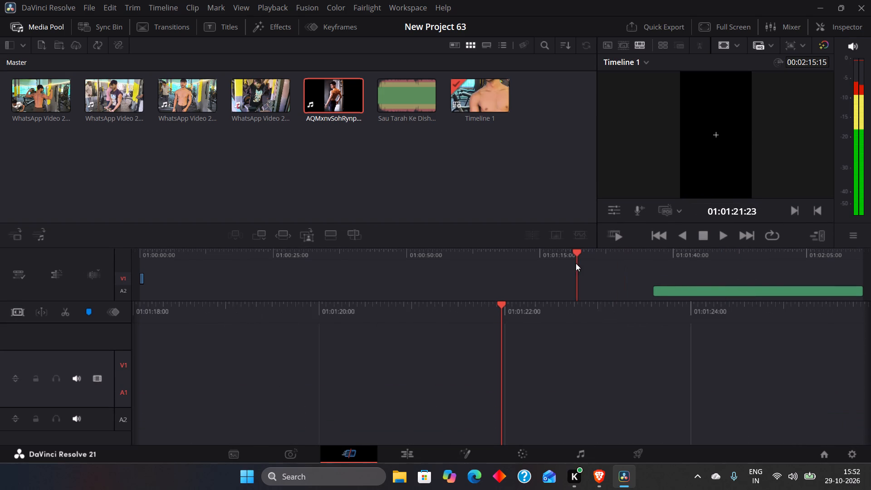
left_click_drag(576, 263, 635, 272)
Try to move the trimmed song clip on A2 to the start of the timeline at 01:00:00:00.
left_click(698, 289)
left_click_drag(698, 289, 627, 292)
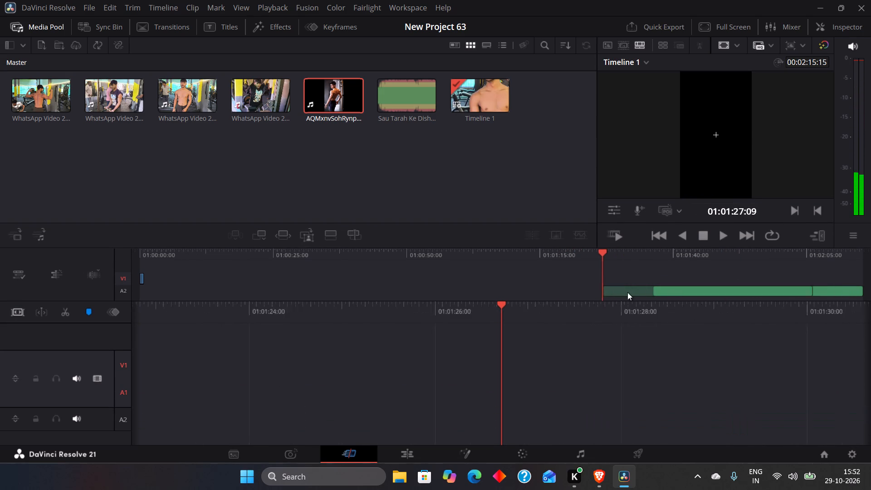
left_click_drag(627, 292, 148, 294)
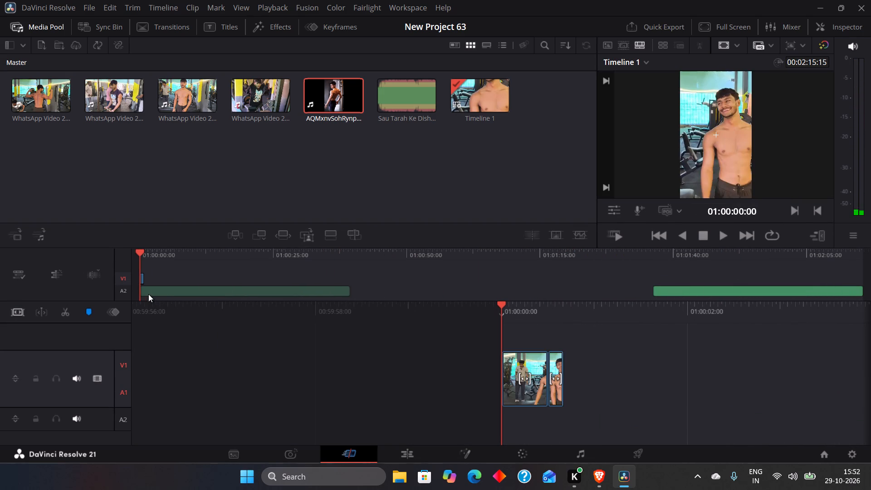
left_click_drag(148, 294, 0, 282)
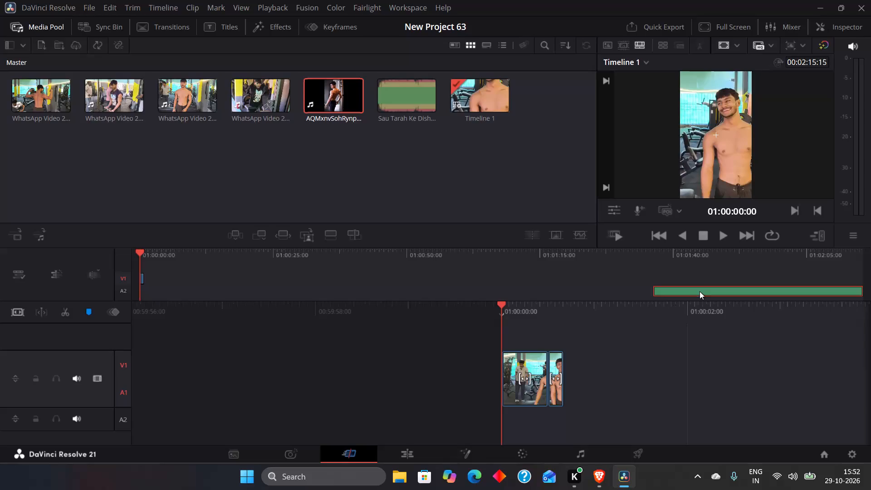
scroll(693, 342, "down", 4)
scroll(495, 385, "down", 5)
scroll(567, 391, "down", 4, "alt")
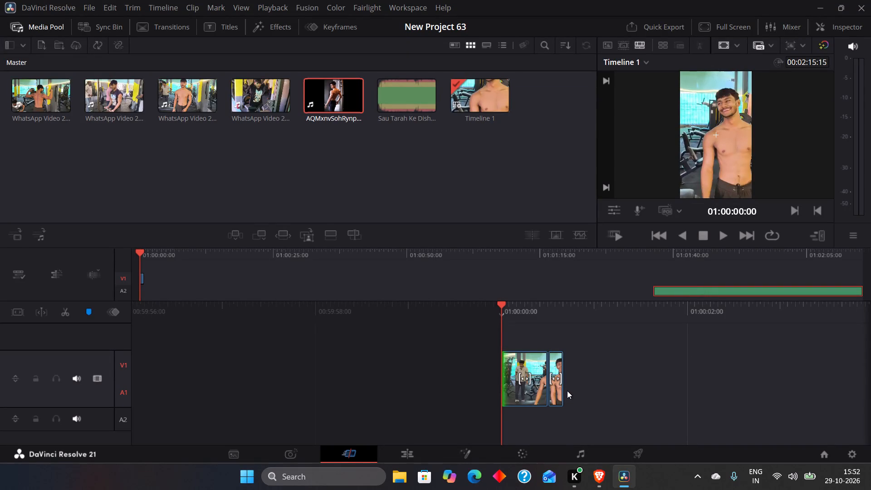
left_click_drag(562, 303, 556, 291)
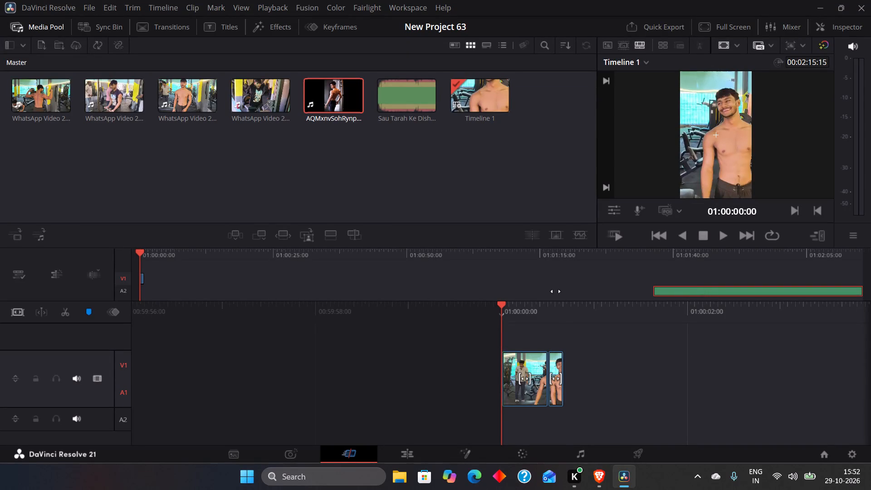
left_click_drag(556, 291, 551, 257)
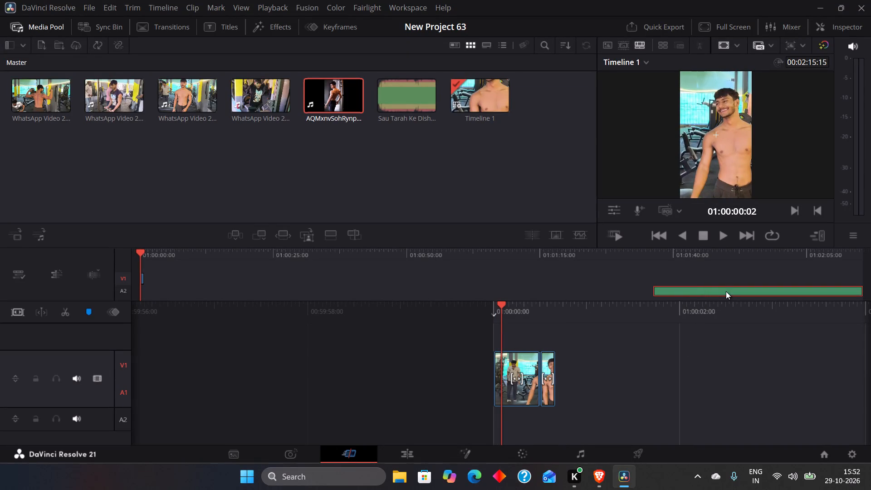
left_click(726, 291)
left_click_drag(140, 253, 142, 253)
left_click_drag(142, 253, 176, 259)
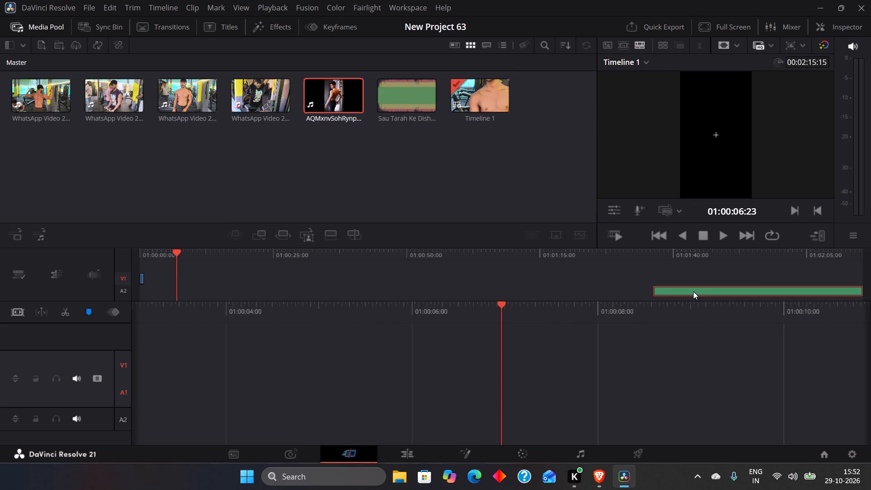
Shift the trimmed song clip on A2 about 5 seconds earlier, so that it ends at about 01:02:10:08.
left_click_drag(693, 290, 683, 367)
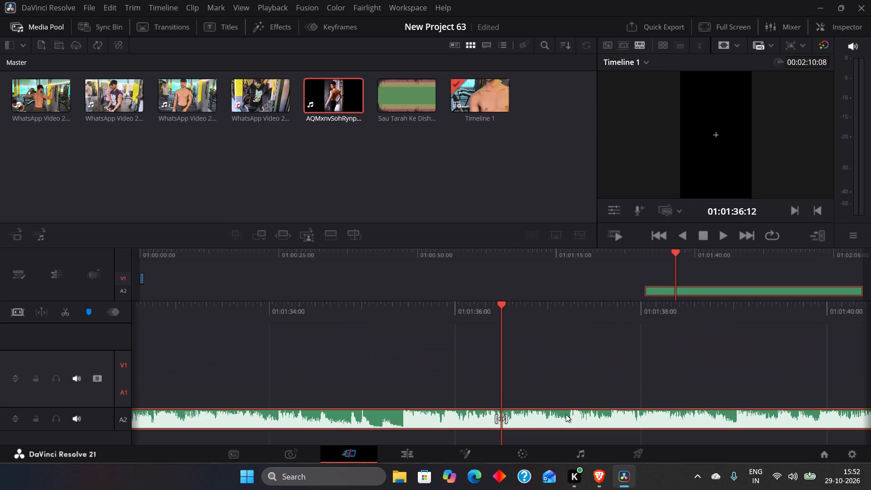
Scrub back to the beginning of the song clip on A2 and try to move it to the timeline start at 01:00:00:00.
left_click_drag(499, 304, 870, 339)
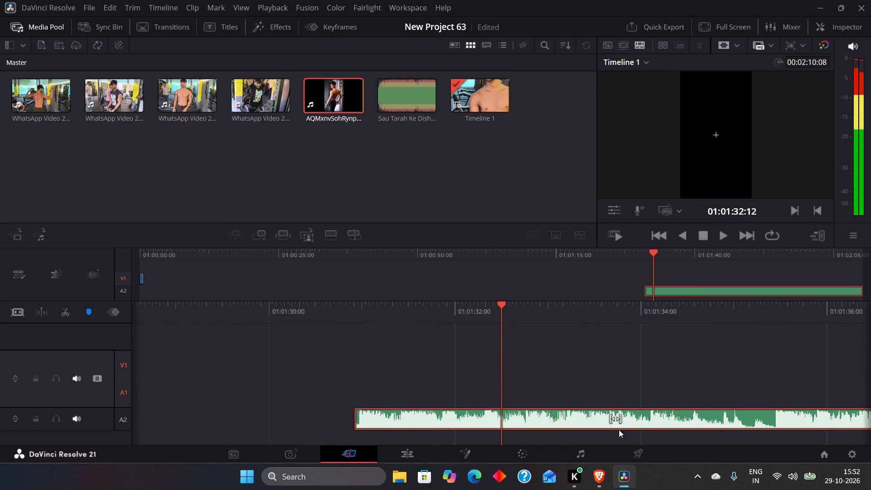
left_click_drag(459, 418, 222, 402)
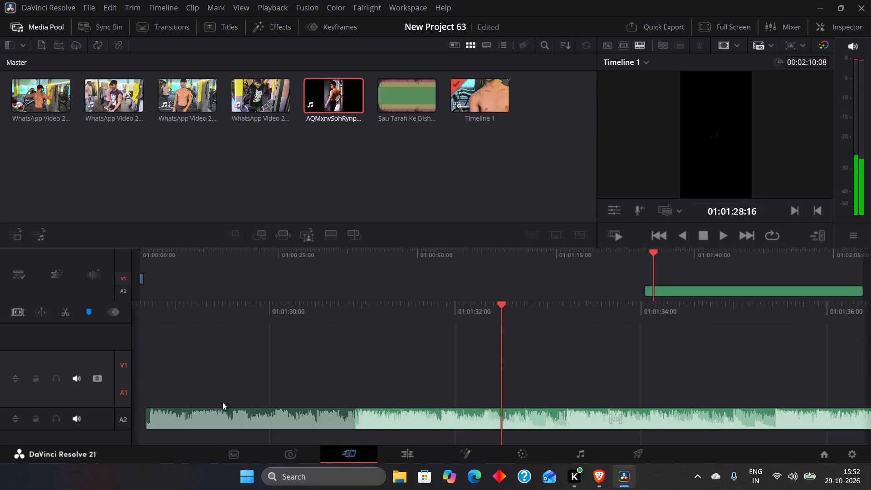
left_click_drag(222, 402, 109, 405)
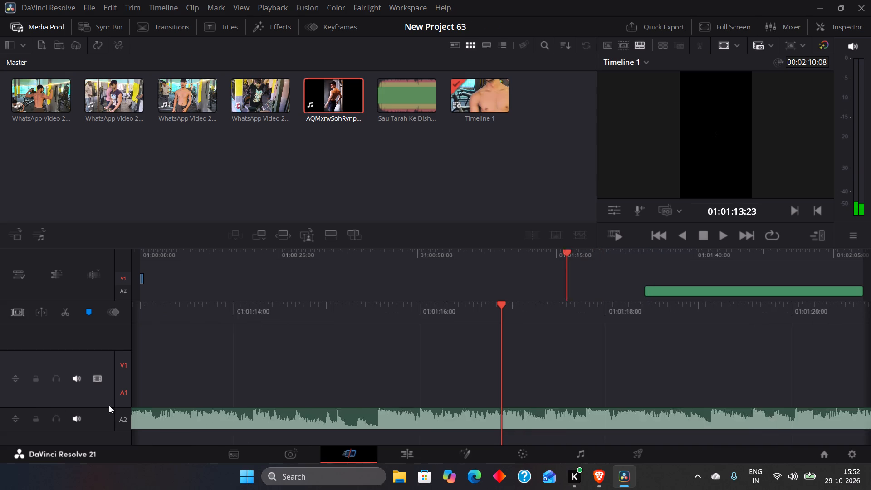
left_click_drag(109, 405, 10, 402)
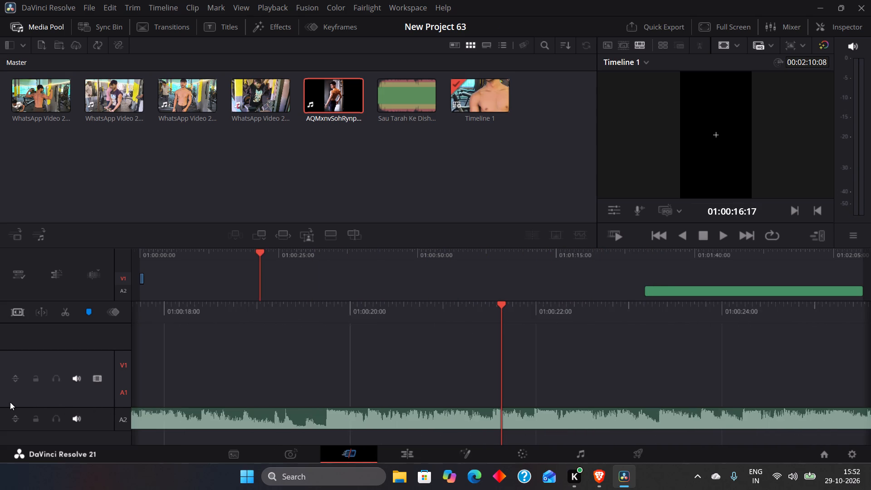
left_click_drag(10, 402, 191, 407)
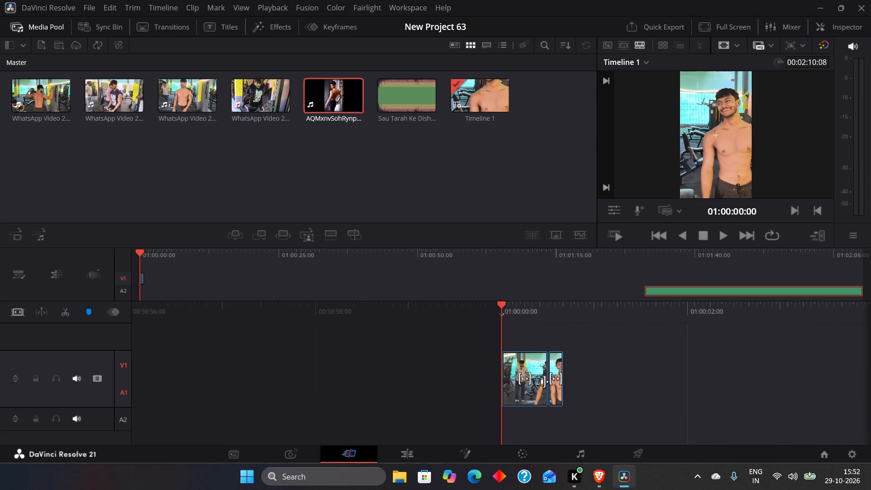
Shift the song clip on A2 about 5 seconds earlier, so that it ends at about 01:02:05:13.
left_click_drag(690, 290, 699, 341)
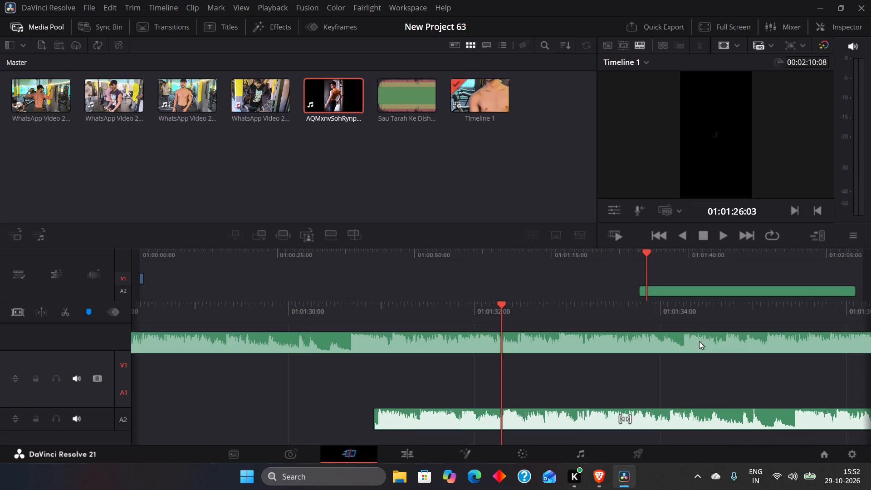
left_click_drag(699, 341, 695, 332)
left_click_drag(525, 328, 655, 348)
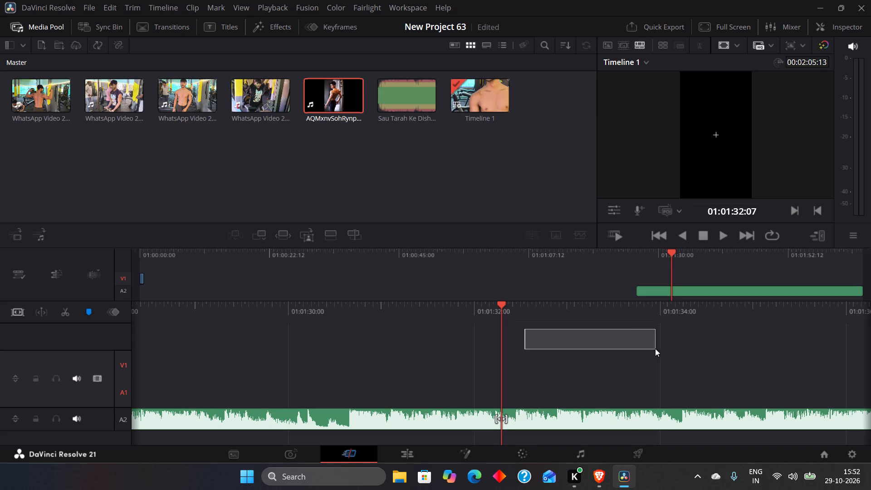
Scrub back to about 01:01:28:16, near the beginning of the song clip on A2.
left_click_drag(506, 305, 843, 339)
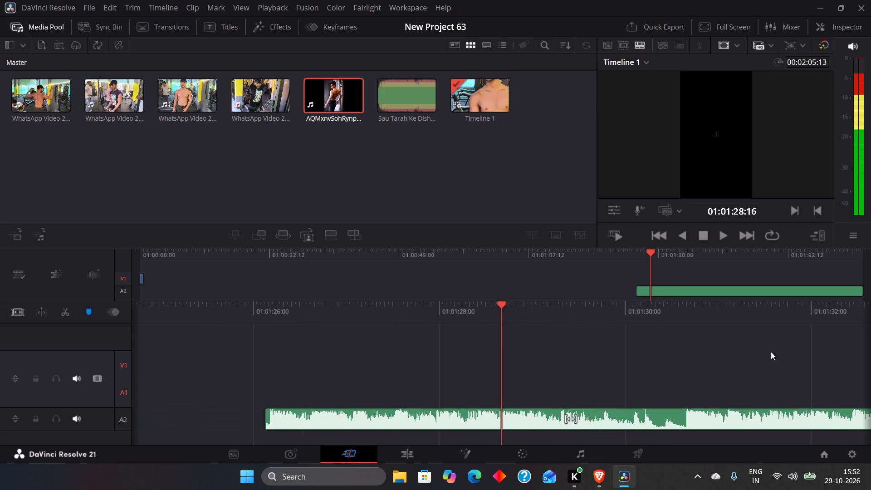
Move the song clip on A2 back near the timeline start, so that it ends at about 01:00:40:15.
scroll(657, 353, "down", 2, "alt")
scroll(612, 368, "down", 7, "alt")
left_click_drag(376, 417, 215, 418)
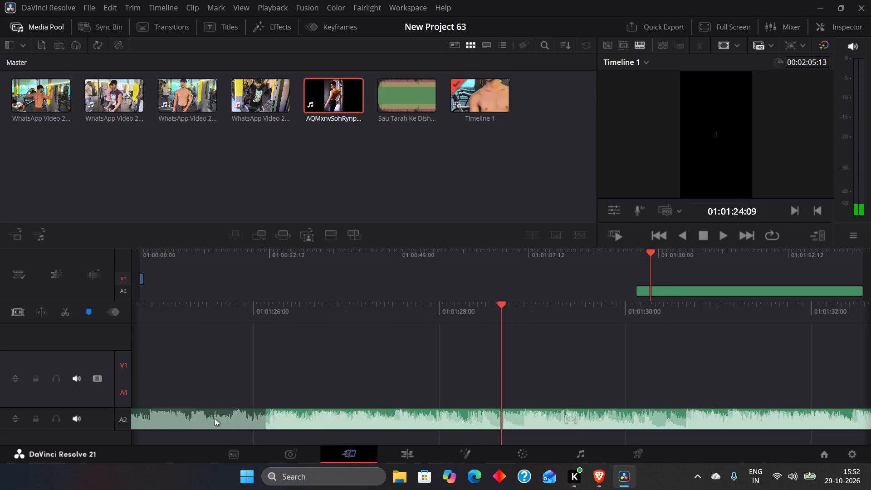
left_click_drag(215, 418, 120, 417)
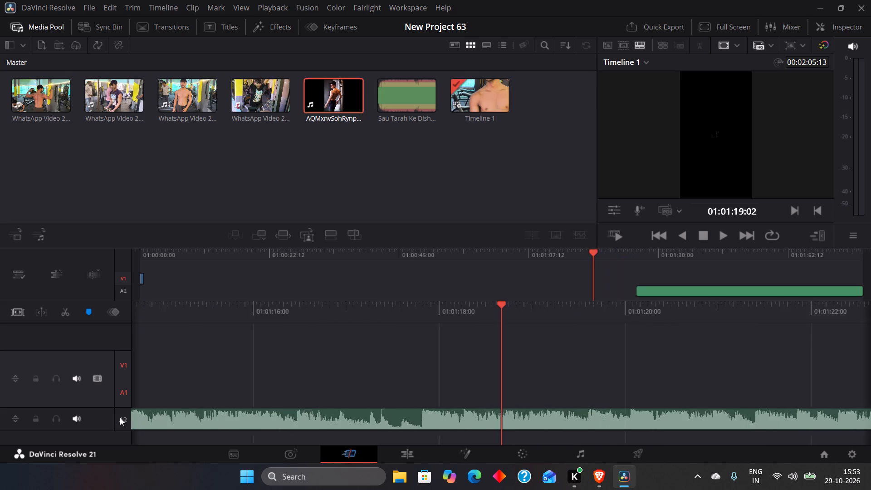
left_click_drag(120, 417, 152, 426)
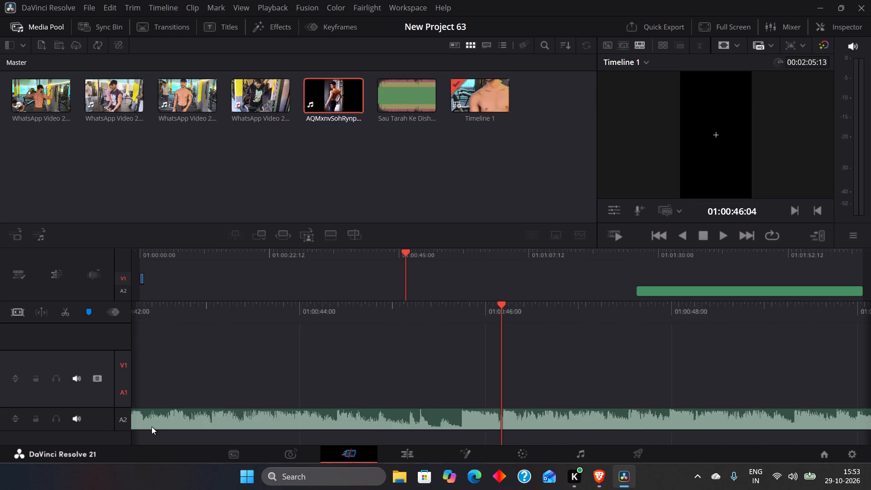
left_click_drag(152, 426, 104, 425)
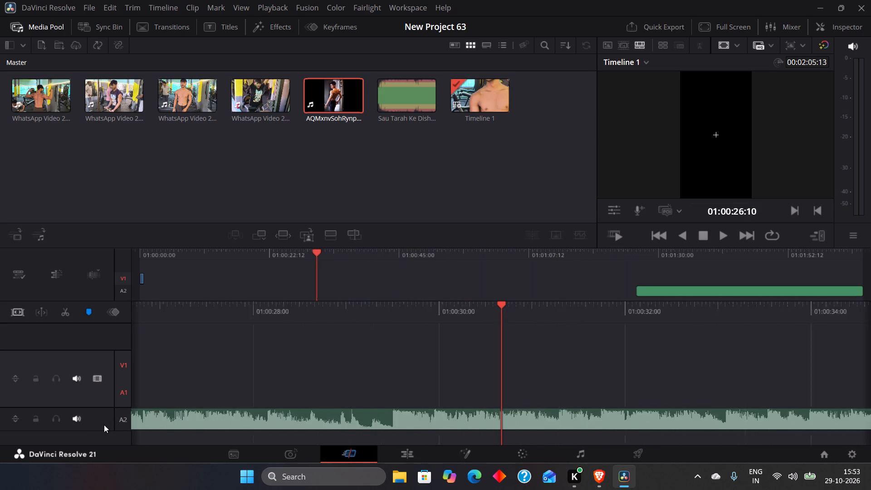
left_click_drag(104, 425, 189, 431)
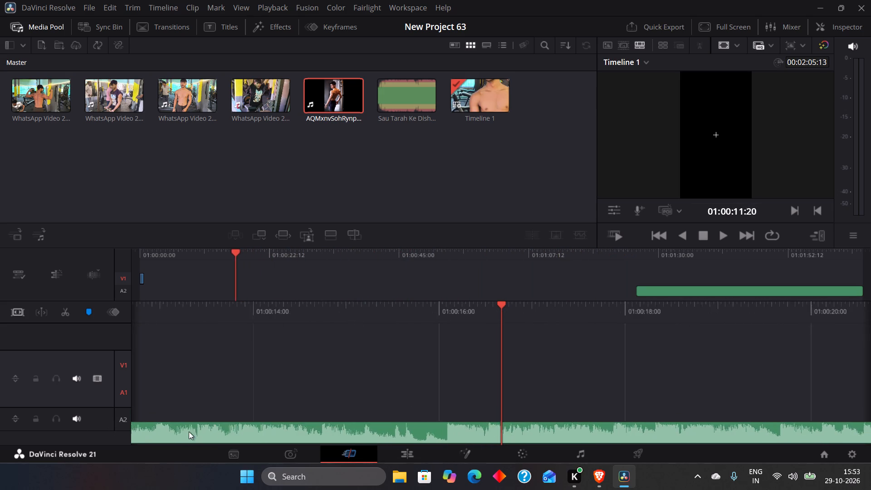
left_click_drag(189, 431, 126, 435)
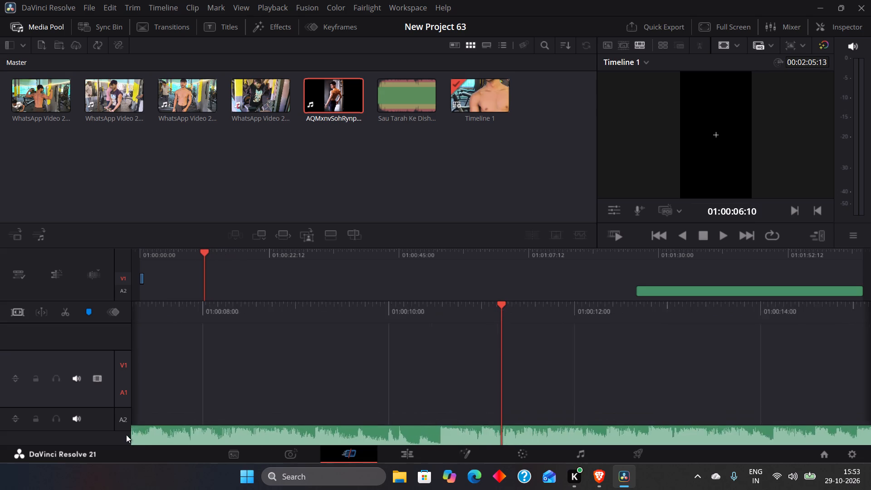
left_click_drag(126, 435, 279, 434)
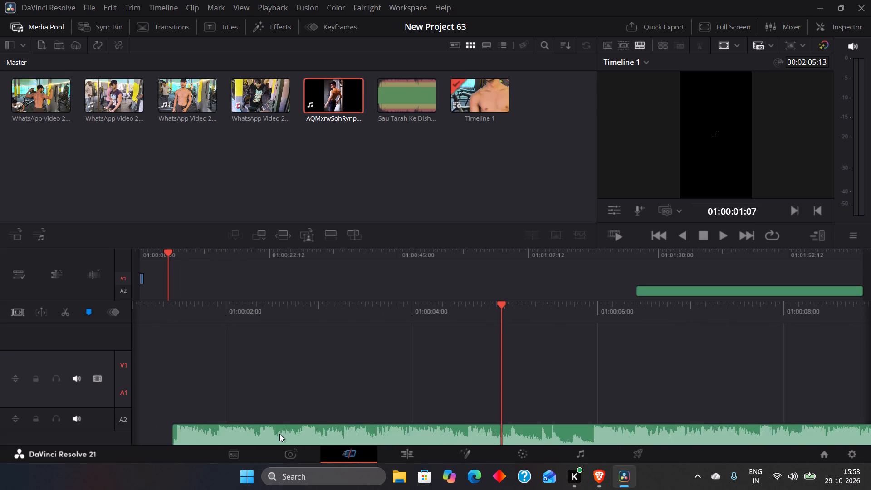
left_click_drag(279, 434, 263, 435)
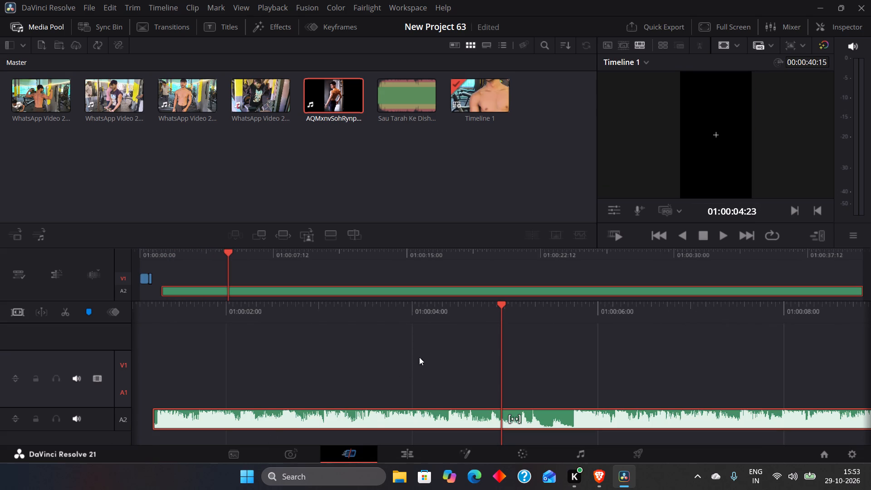
Shift the song clip on A2 earlier to start at 01:00:00:00, aligned with the first video clip on V1.
left_click_drag(340, 420, 303, 420)
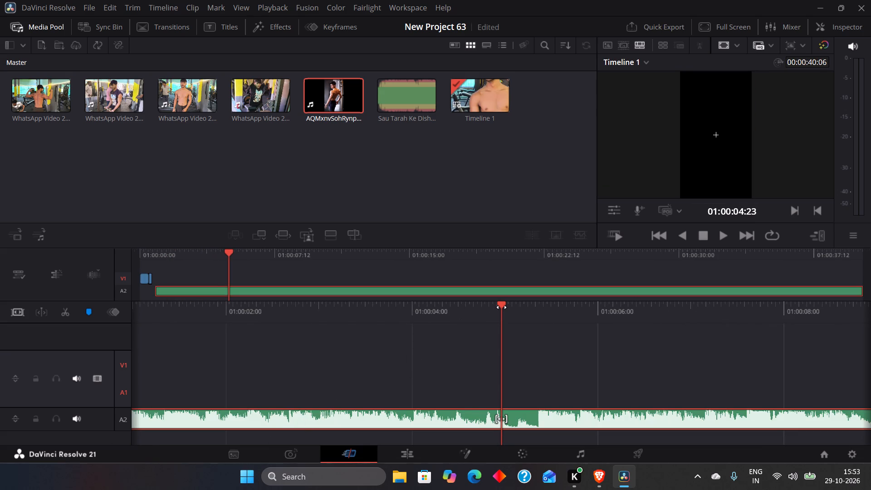
left_click_drag(504, 311, 776, 342)
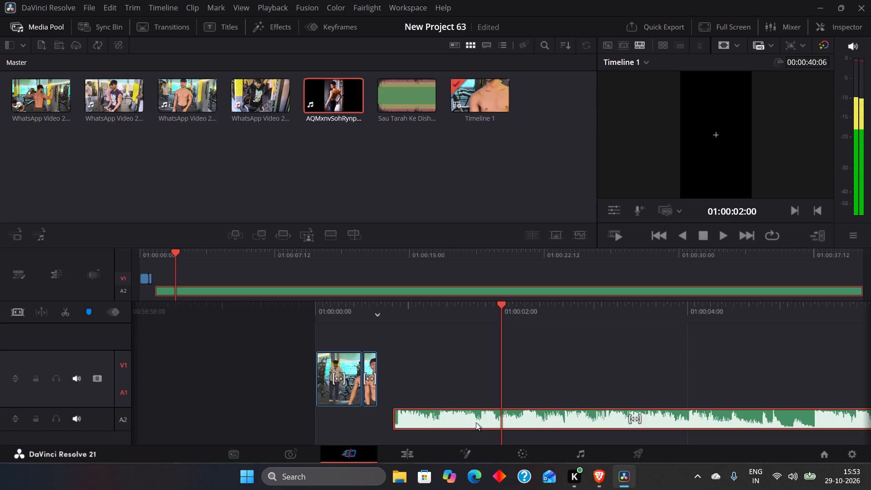
left_click_drag(476, 422, 406, 428)
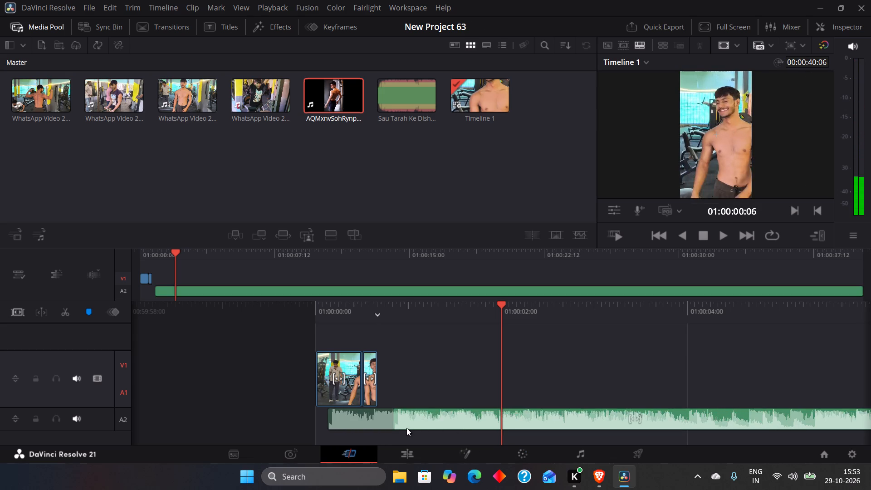
left_click_drag(406, 428, 389, 427)
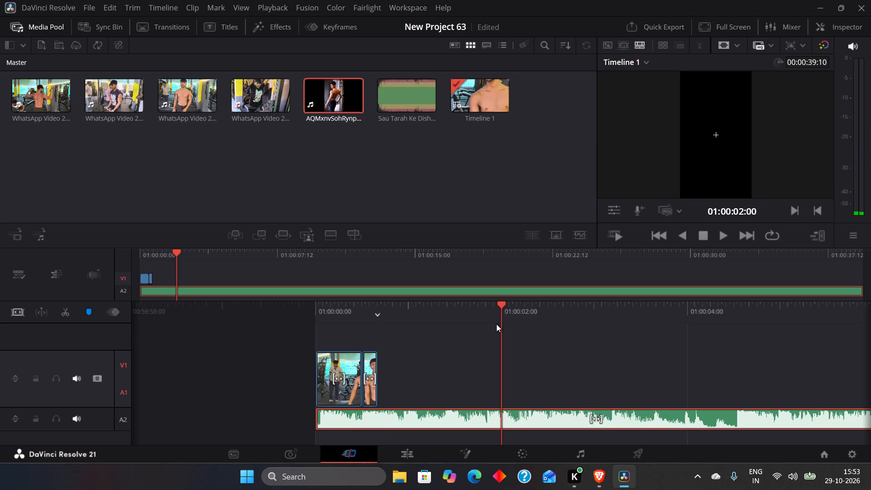
Play the timeline from 01:00:00:00 to about 01:00:02:23 to check the gym clips against the song.
left_click_drag(502, 315, 829, 332)
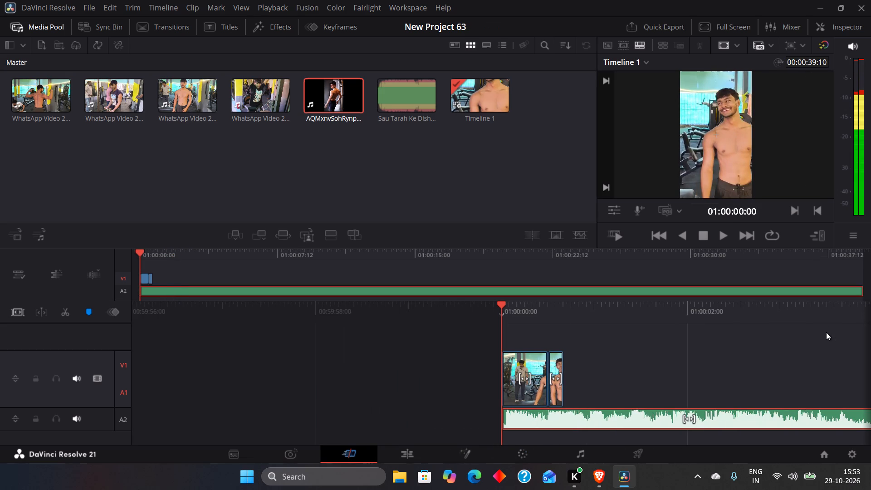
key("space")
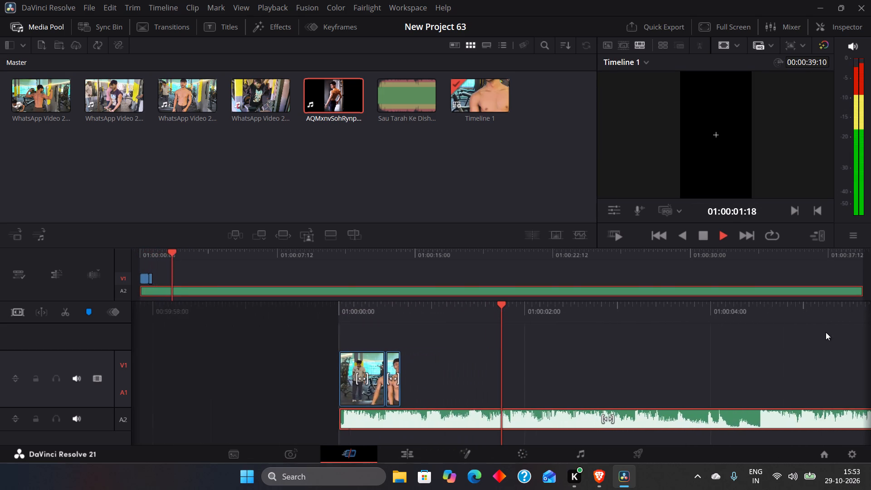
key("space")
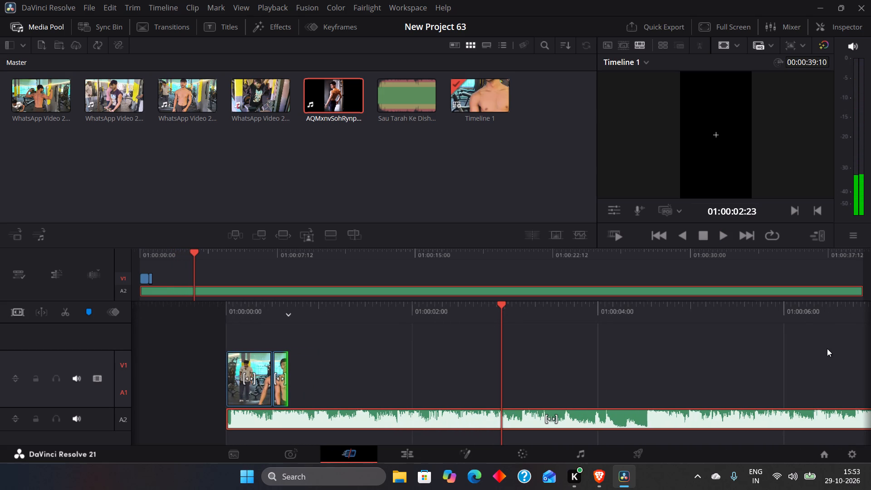
Switch to the Brave browser window with the YouTube and WhatsApp Business pages.
left_click(594, 483)
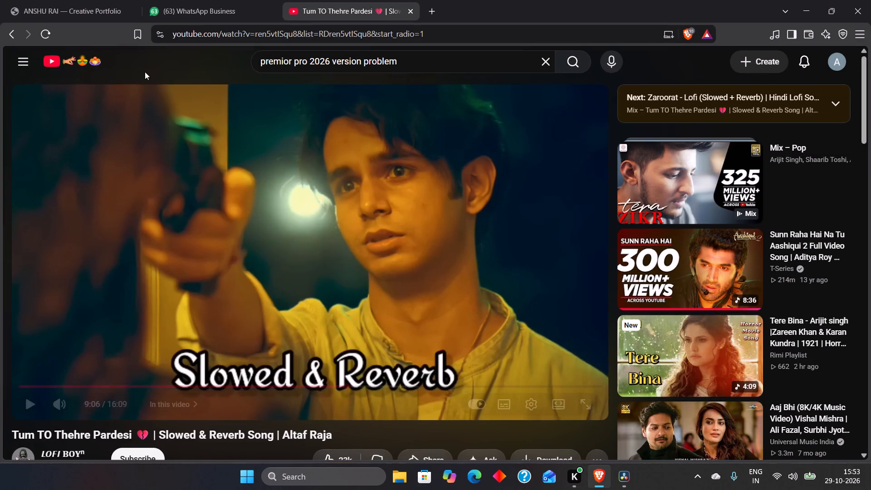